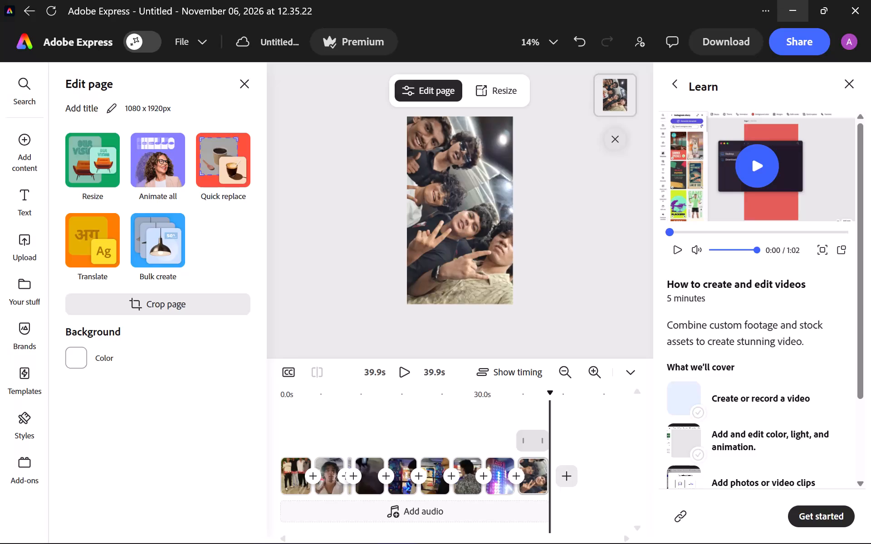
Play the whole video from the start to review it, pausing at about 18.9 s.
{"action": "key", "text": "e"}
{"action": "key", "text": "space"}
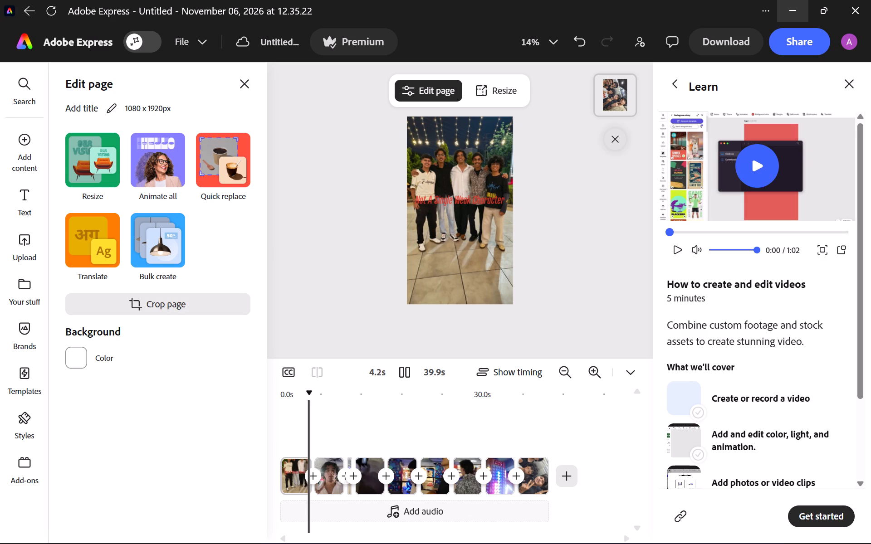
{"action": "key", "text": "BackSpace"}
{"action": "key", "text": "backslash"}
{"action": "key", "text": "Return"}
{"action": "type", "text": "]="}
{"action": "key", "text": "Delete"}
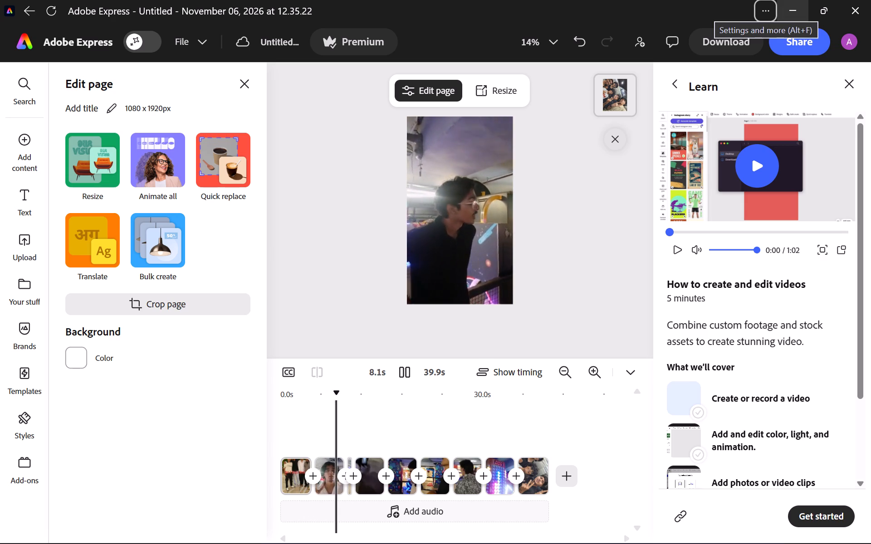
{"action": "key", "text": "ctrl+z"}
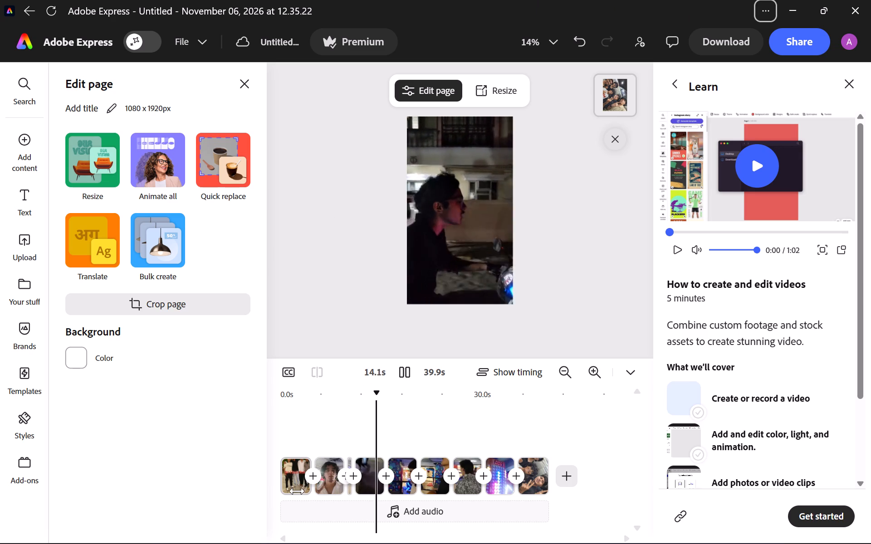
{"action": "left_click", "coordinate": [281, 486]}
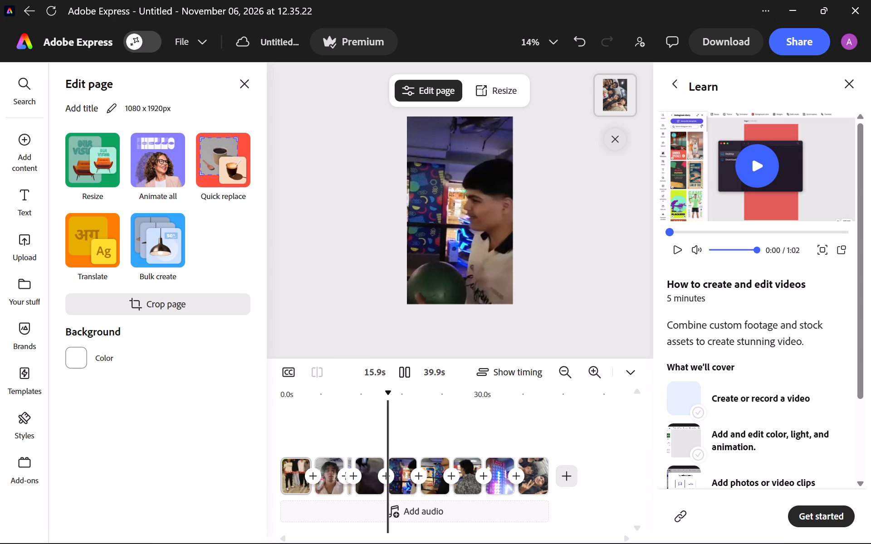
{"action": "left_click", "coordinate": [410, 377]}
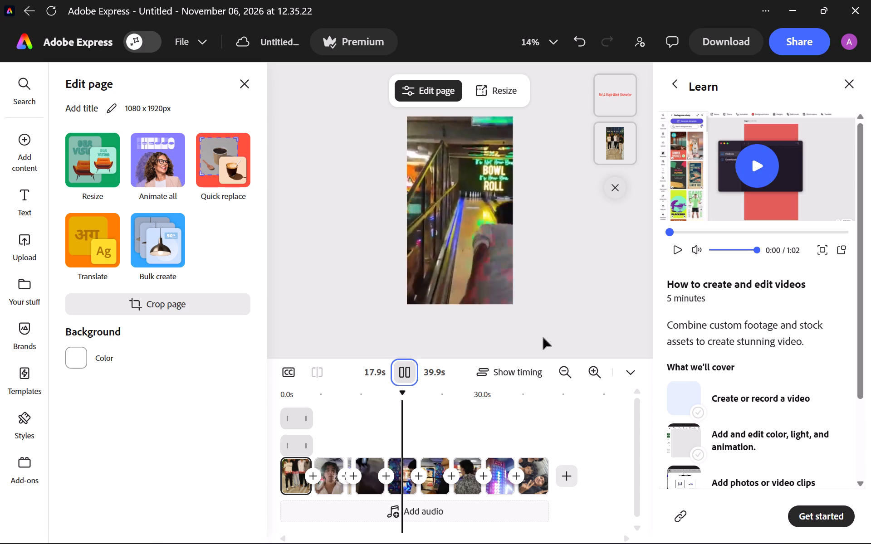
{"action": "key", "text": "space"}
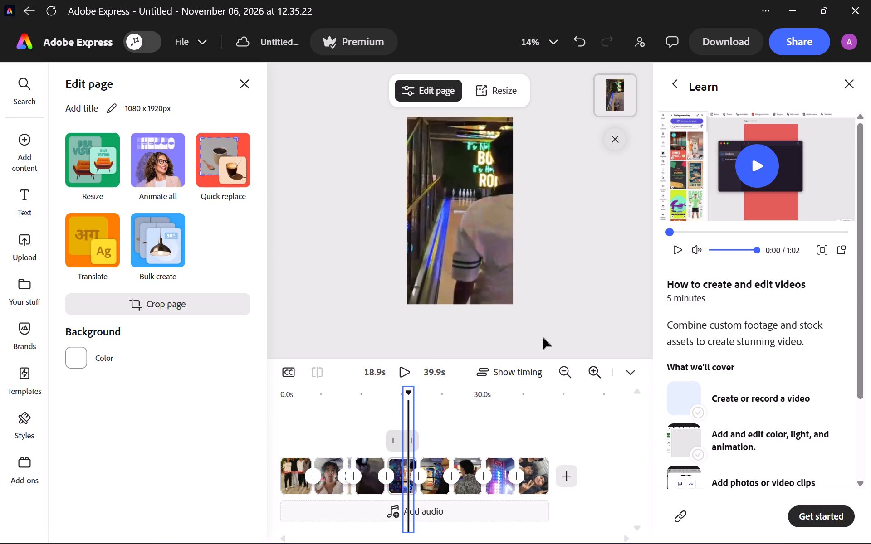
Set the timeline to show timing for only scenes.
{"action": "left_click", "coordinate": [496, 374]}
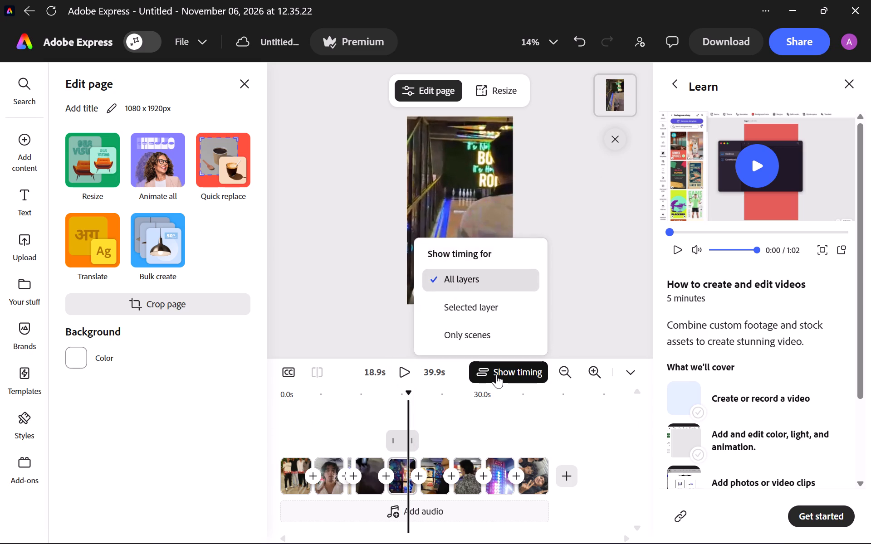
{"action": "left_click", "coordinate": [496, 374]}
{"action": "left_click", "coordinate": [496, 374]}
{"action": "left_click", "coordinate": [485, 335]}
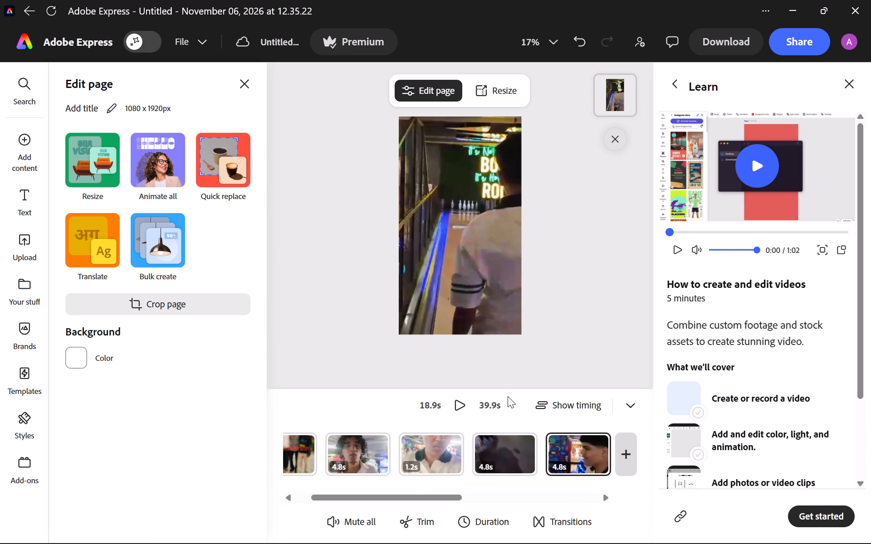
Look through the scene thumbnails and check the second scene's video editing, effects and animation options, ending on the first scene.
{"action": "scroll", "coordinate": [426, 482], "scroll_direction": "right", "scroll_amount": 1}
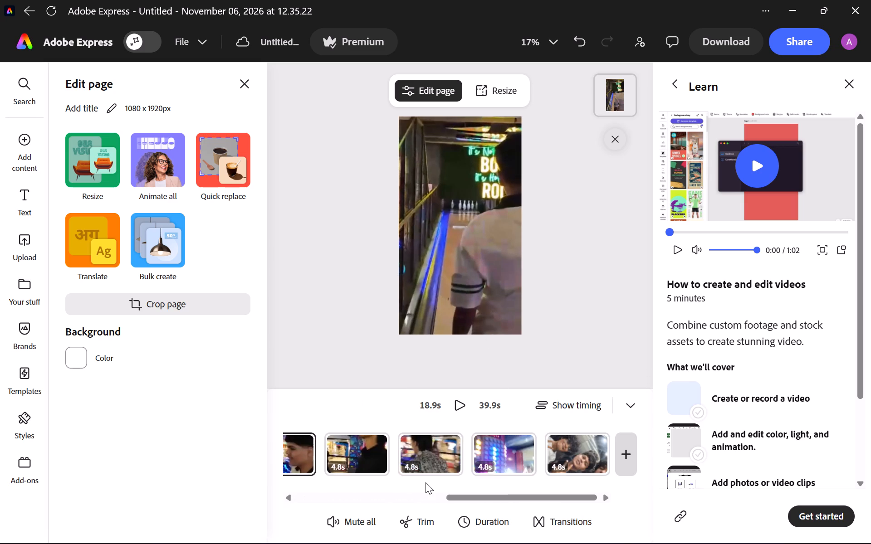
{"action": "scroll", "coordinate": [426, 482], "scroll_direction": "right", "scroll_amount": 2}
{"action": "left_click", "coordinate": [387, 444]}
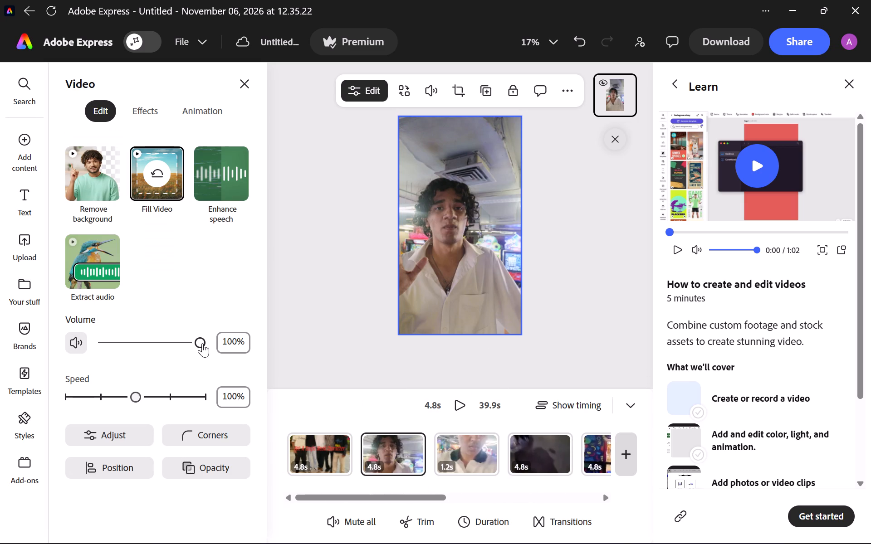
{"action": "left_click", "coordinate": [147, 117]}
{"action": "left_click", "coordinate": [196, 109]}
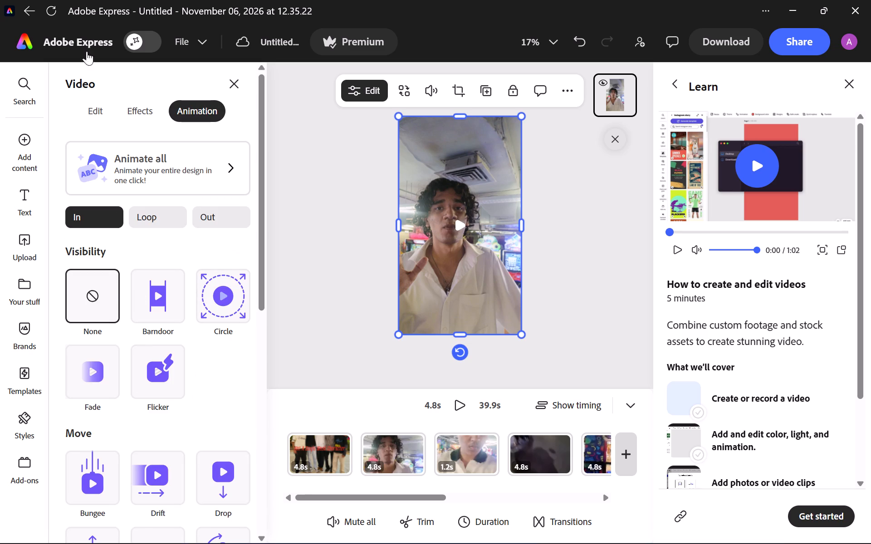
{"action": "left_click", "coordinate": [97, 116]}
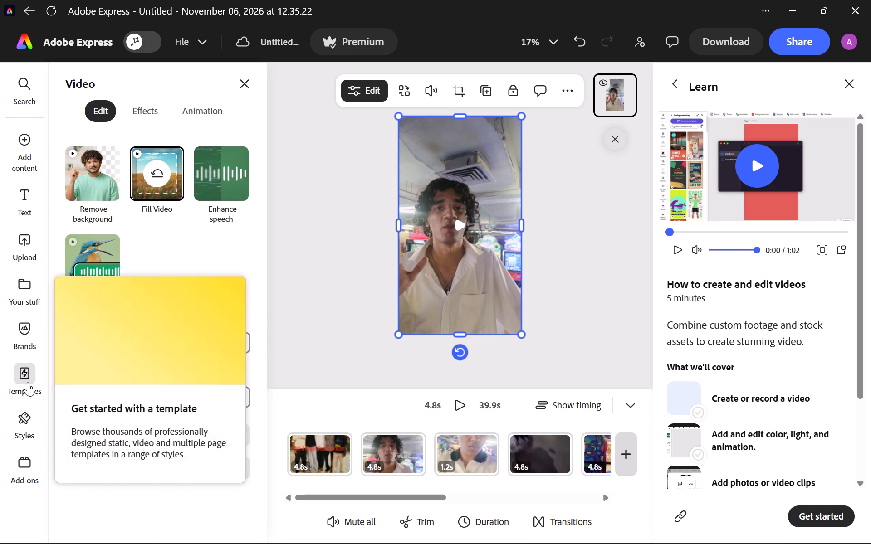
{"action": "scroll", "coordinate": [323, 474], "scroll_direction": "right", "scroll_amount": 2}
{"action": "left_click", "coordinate": [321, 464]}
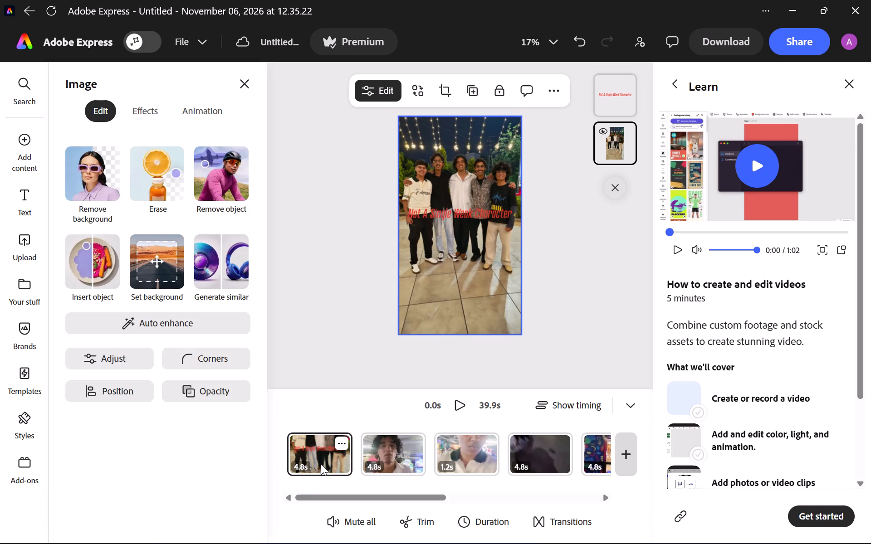
Browse the mobile video templates and the list of available add-ons.
{"action": "left_click", "coordinate": [28, 381]}
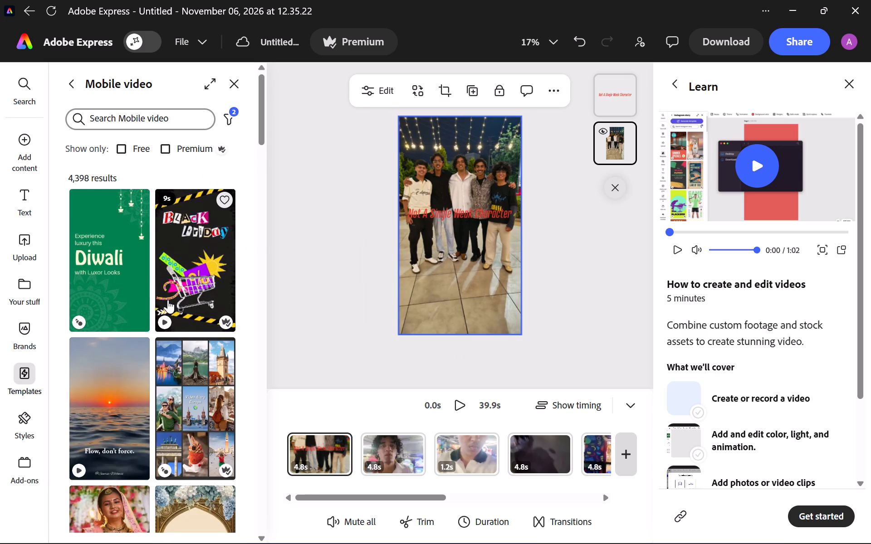
{"action": "left_click", "coordinate": [21, 471]}
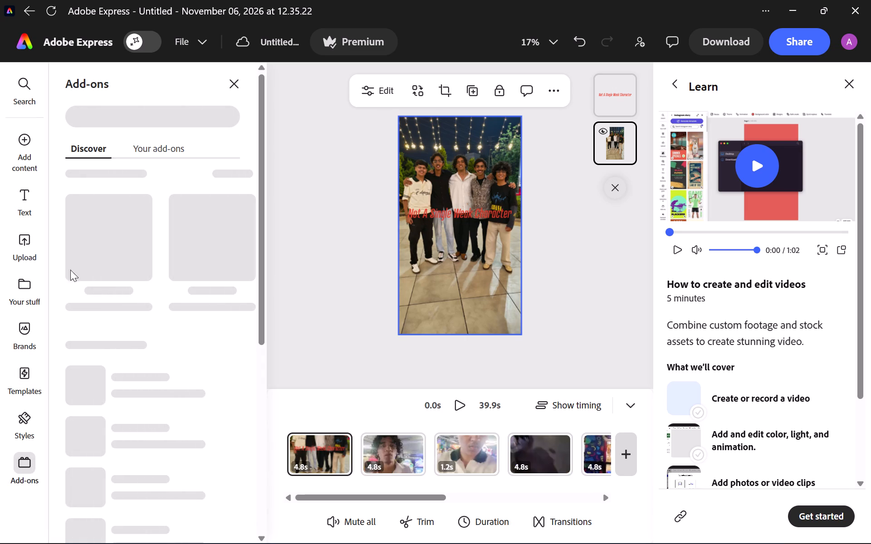
{"action": "scroll", "coordinate": [110, 345], "scroll_direction": "right", "scroll_amount": 1}
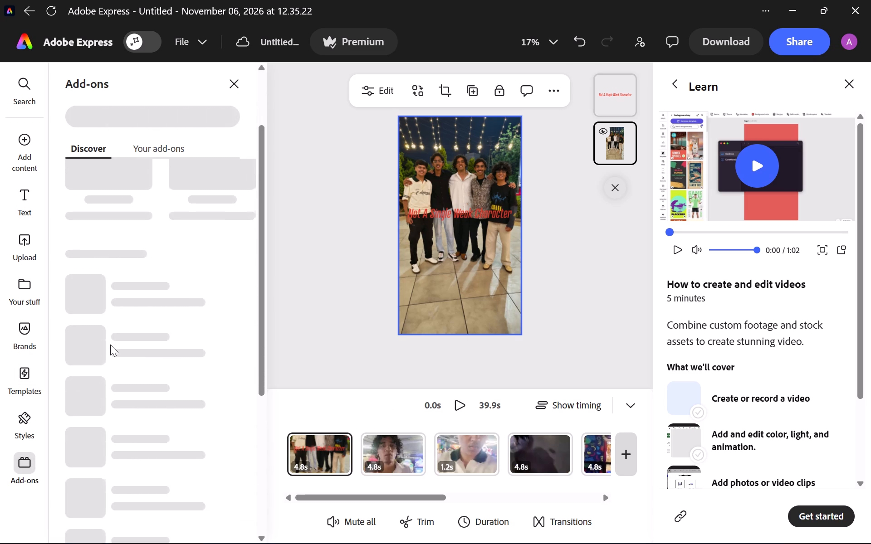
{"action": "scroll", "coordinate": [110, 345], "scroll_direction": "right", "scroll_amount": 1}
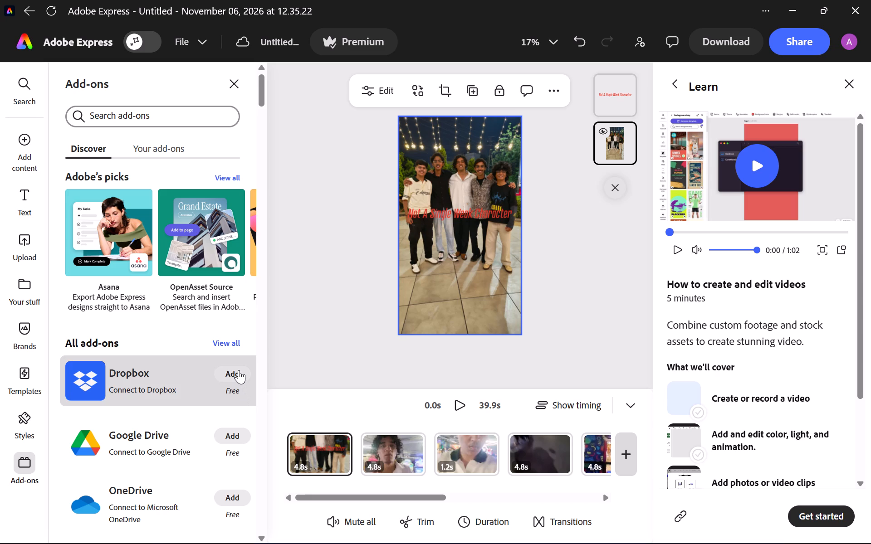
{"action": "scroll", "coordinate": [170, 445], "scroll_direction": "down", "scroll_amount": 3}
{"action": "scroll", "coordinate": [171, 362], "scroll_direction": "down", "scroll_amount": 1}
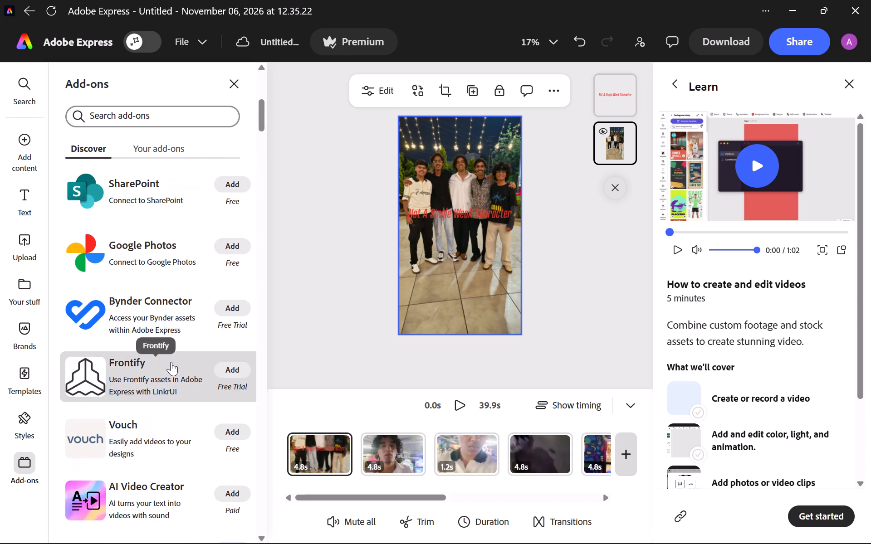
{"action": "scroll", "coordinate": [171, 362], "scroll_direction": "down", "scroll_amount": 4}
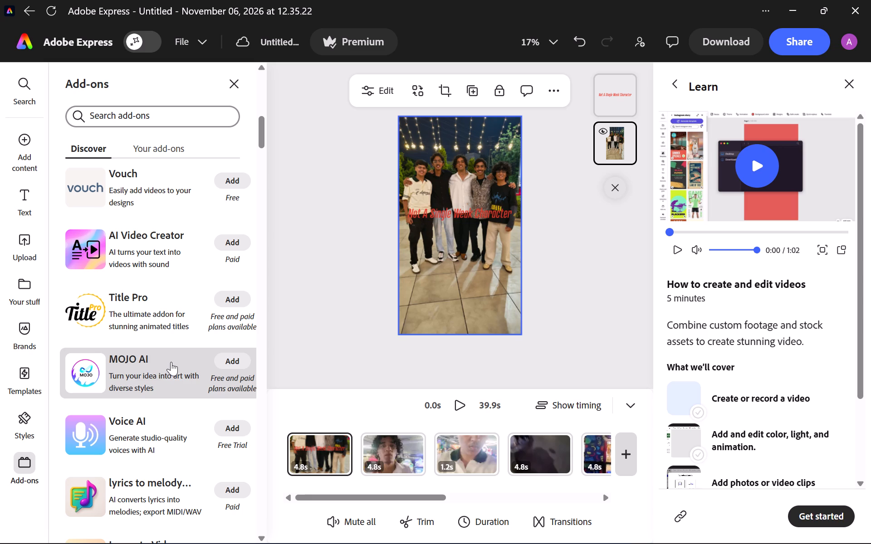
Find the Vimeo add-on by searching for "vimeo", add it to your add-ons, and close its panel.
{"action": "left_click", "coordinate": [147, 122]}
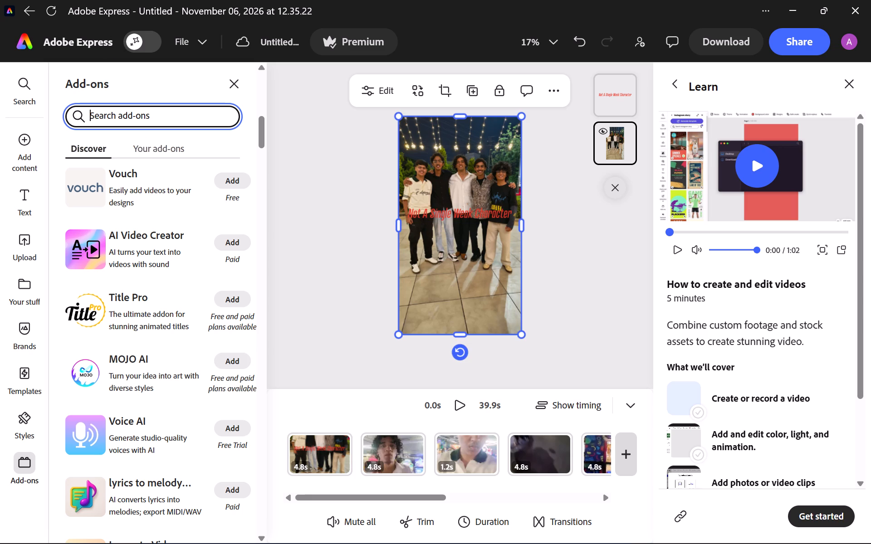
{"action": "type", "text": "VIME"}
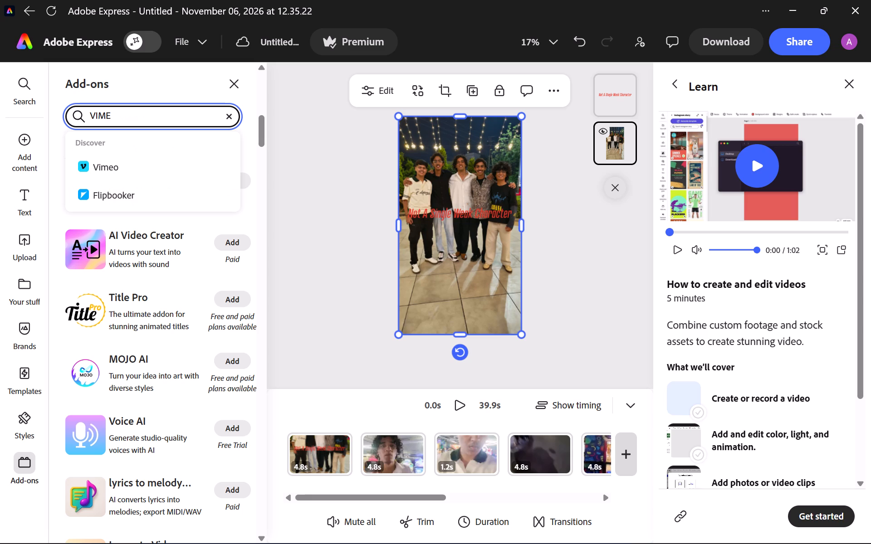
{"action": "key", "text": "BackSpace"}
{"action": "key", "text": "BackSpace"}
{"action": "key", "text": "BackSpace"}
{"action": "key", "text": "BackSpace"}
{"action": "type", "text": "vimeo"}
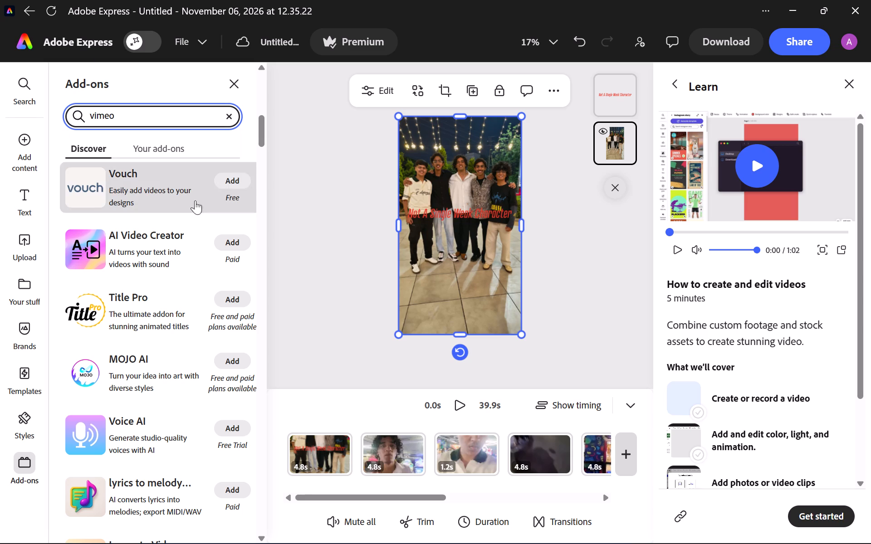
{"action": "left_click", "coordinate": [149, 165]}
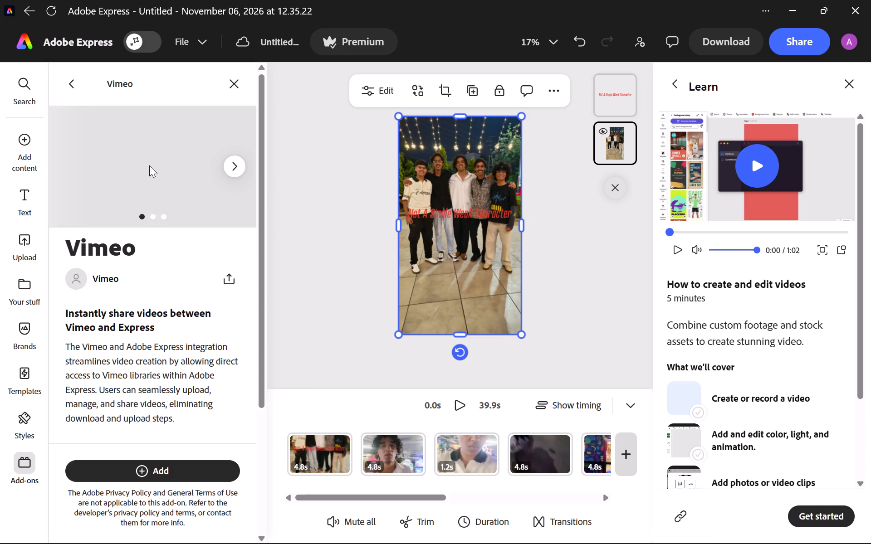
{"action": "left_click", "coordinate": [161, 471]}
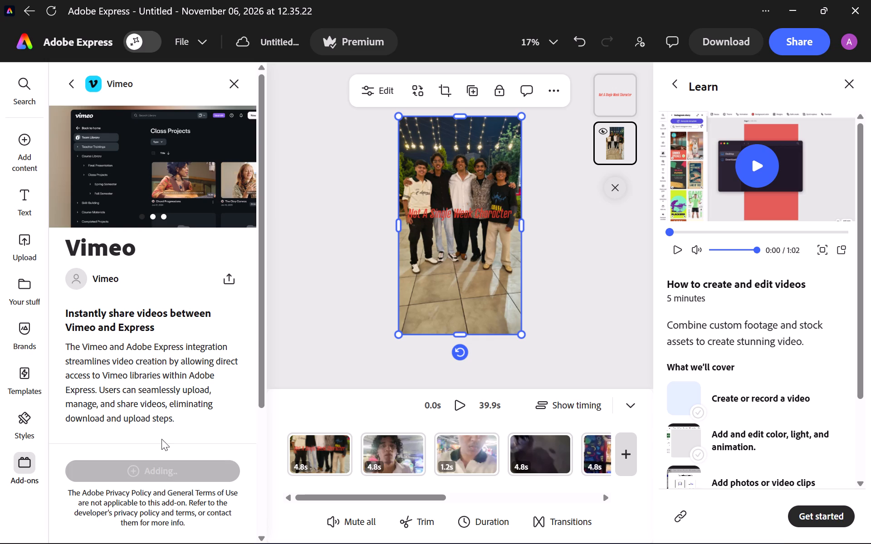
{"action": "left_click", "coordinate": [164, 116]}
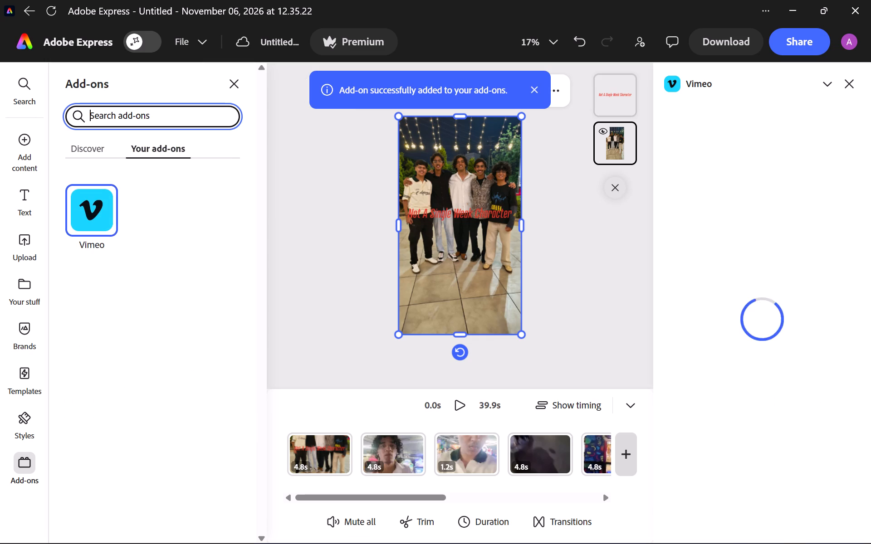
{"action": "left_click", "coordinate": [847, 82]}
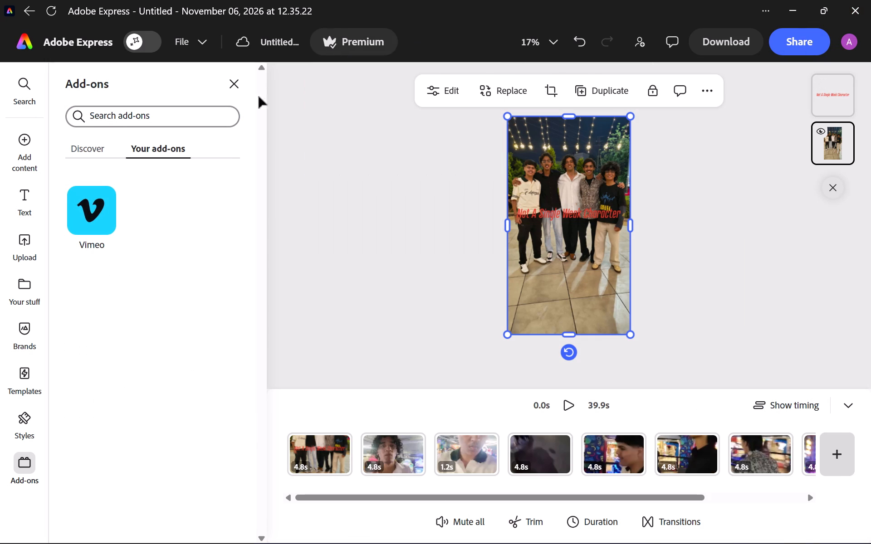
Search the discoverable add-ons for "clip maker", review the suggestions, and clear the search.
{"action": "left_click", "coordinate": [104, 145]}
{"action": "left_click", "coordinate": [124, 110]}
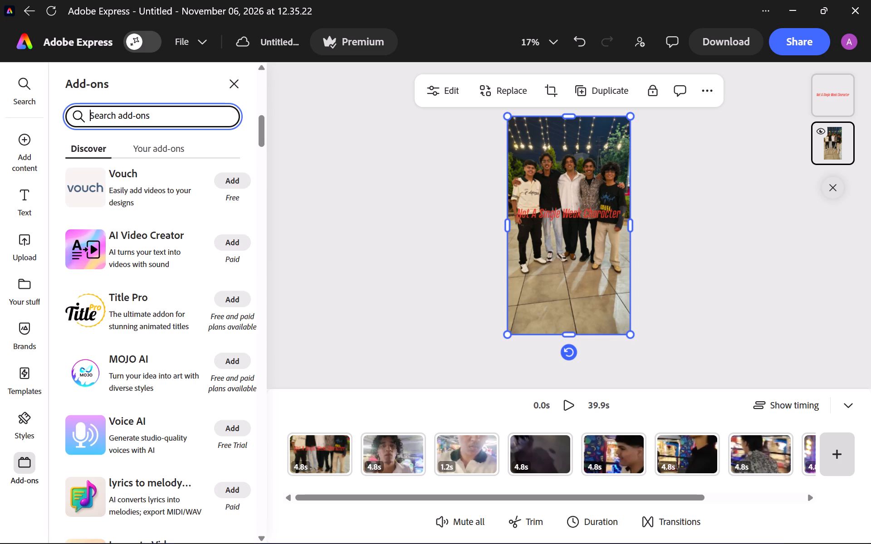
{"action": "type", "text": "clip"}
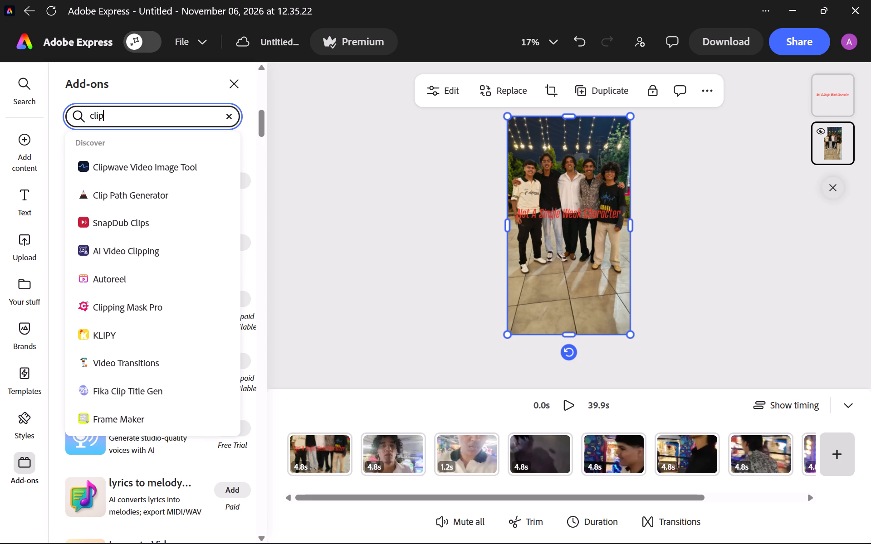
{"action": "key", "text": "space"}
{"action": "type", "text": "make"}
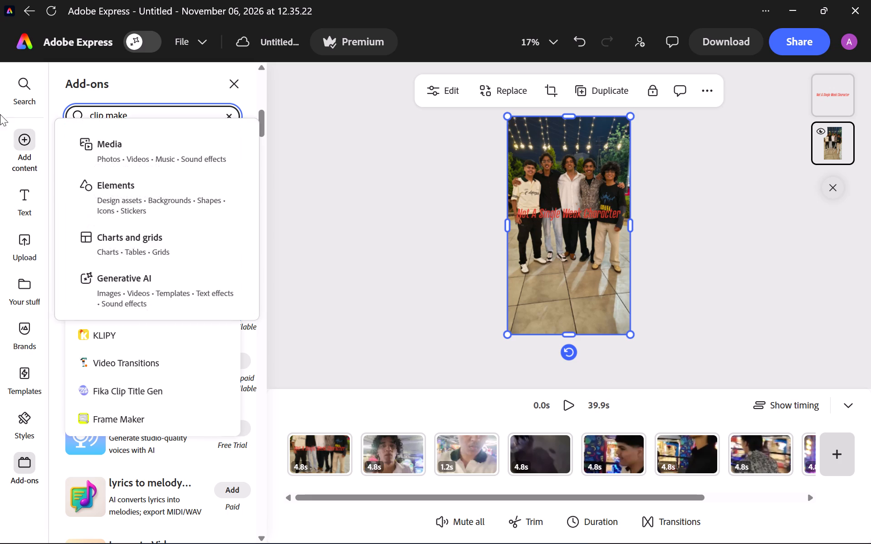
{"action": "left_click", "coordinate": [138, 114]}
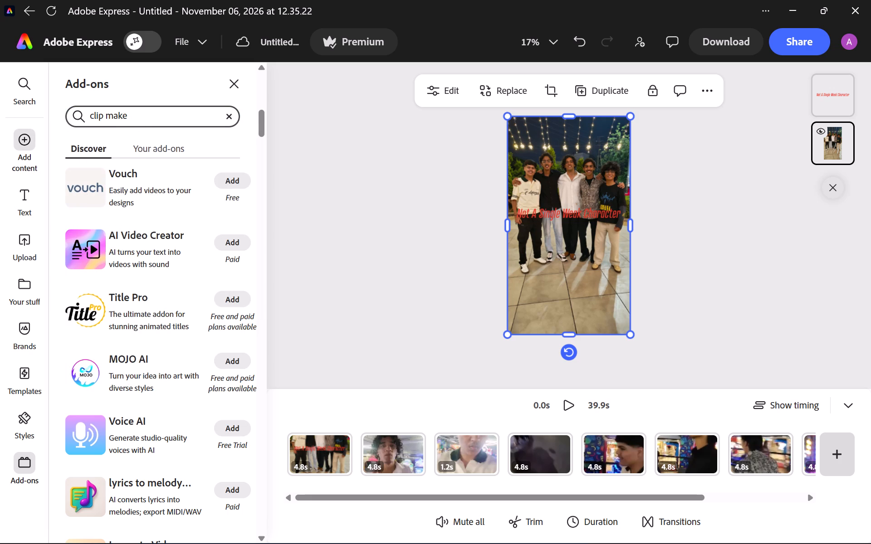
{"action": "key", "text": "r"}
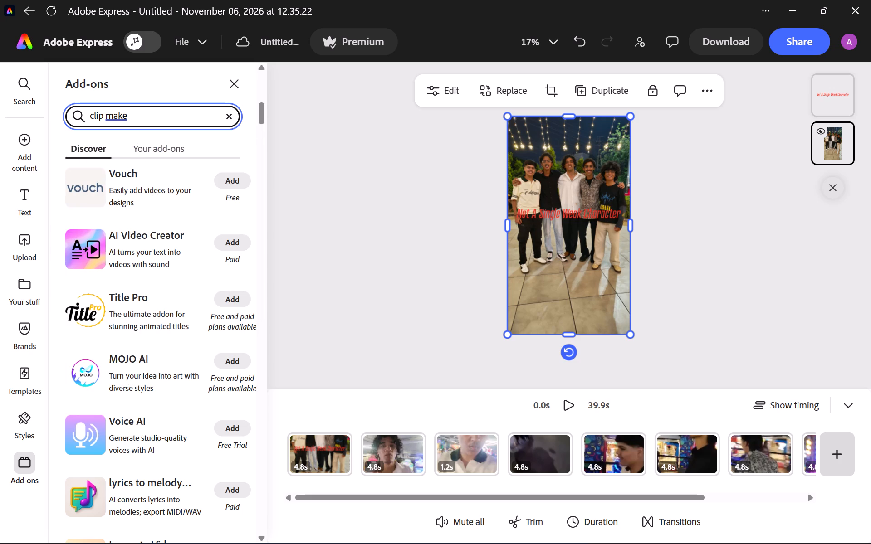
{"action": "key", "text": "r"}
{"action": "key", "text": "BackSpace"}
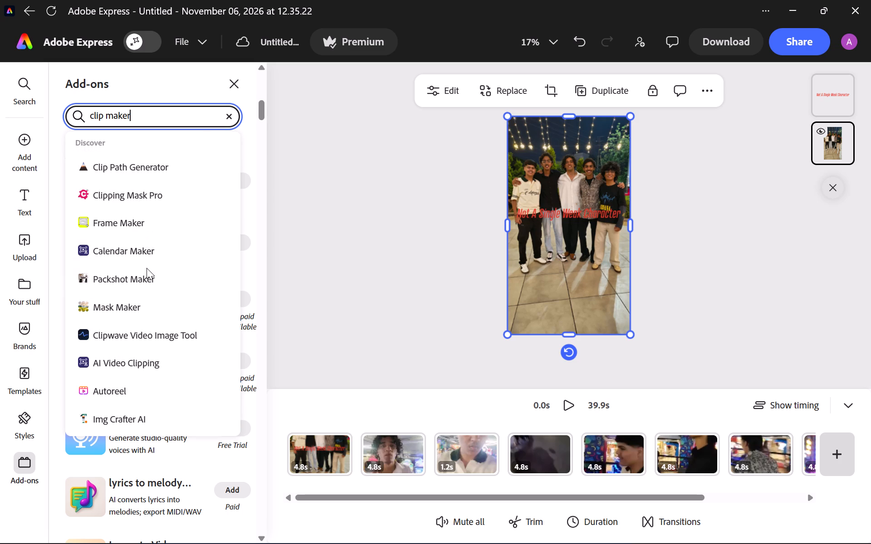
{"action": "left_click", "coordinate": [223, 118]}
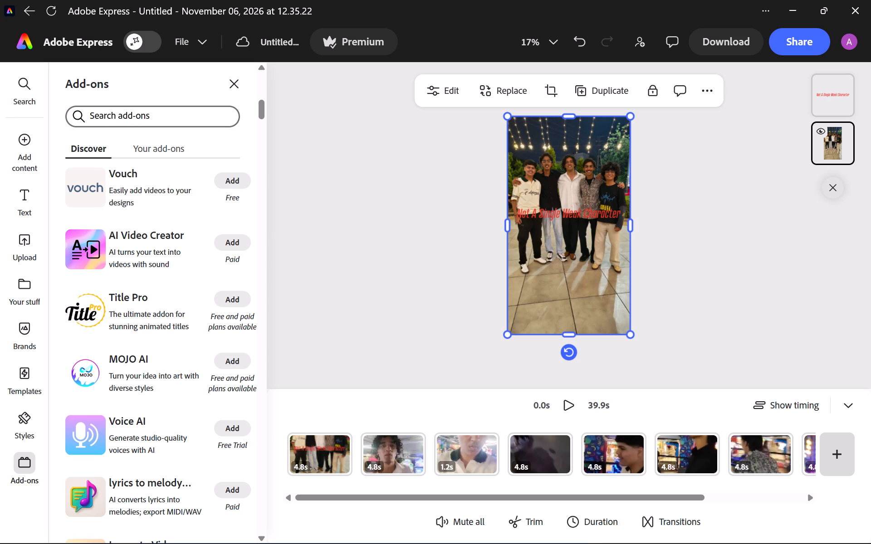
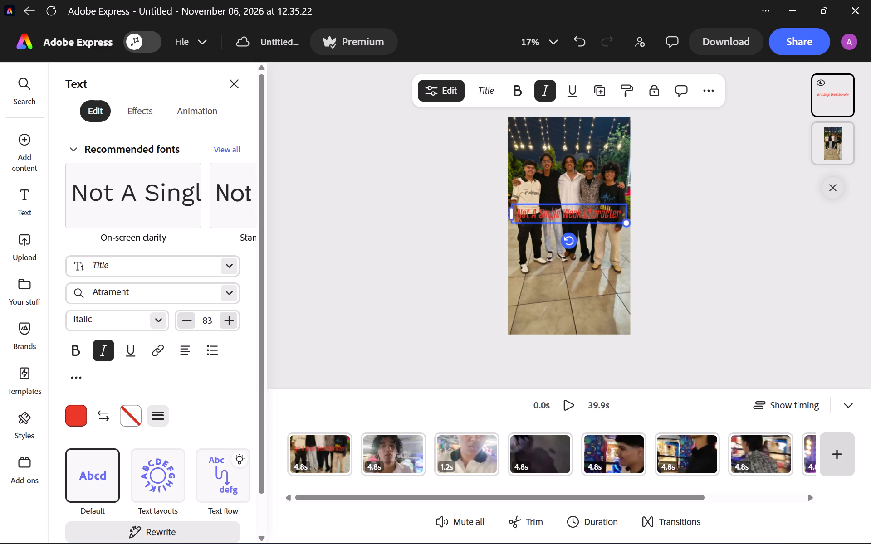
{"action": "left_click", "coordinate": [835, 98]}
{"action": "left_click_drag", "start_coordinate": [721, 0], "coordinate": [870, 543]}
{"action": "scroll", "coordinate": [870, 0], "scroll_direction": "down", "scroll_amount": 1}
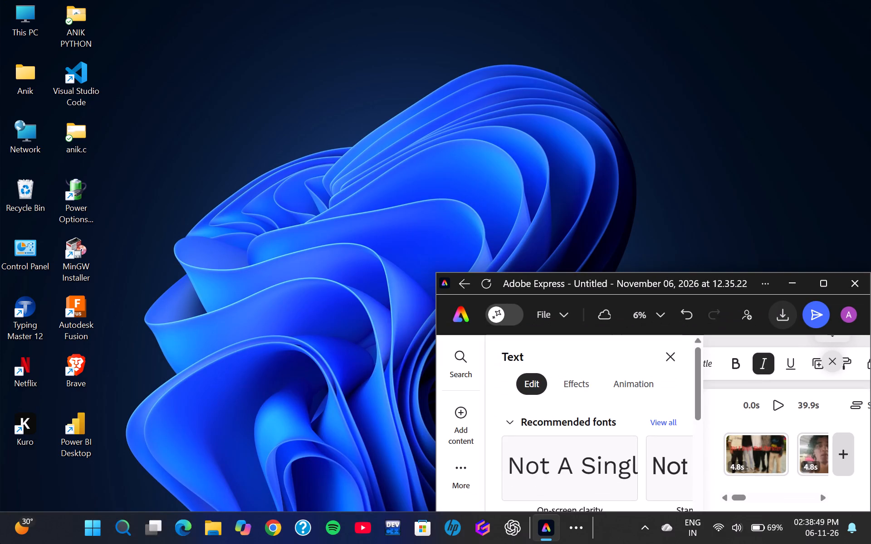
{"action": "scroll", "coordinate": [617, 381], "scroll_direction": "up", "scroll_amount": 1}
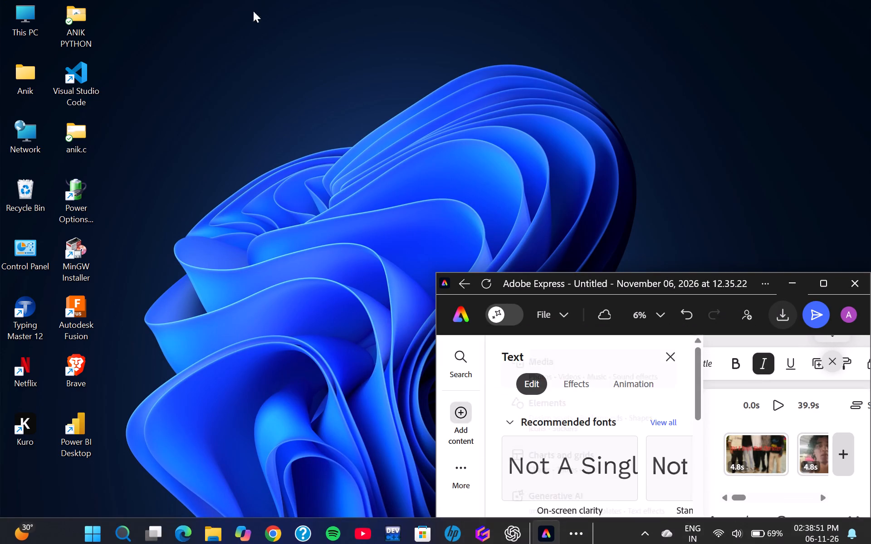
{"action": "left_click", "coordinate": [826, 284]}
Deselect the red "Not A Single Weak Character" title on the first scene to return to the page-level editing options.
{"action": "right_click_drag", "start_coordinate": [757, 220], "coordinate": [710, 175]}
{"action": "left_click", "coordinate": [710, 174]}
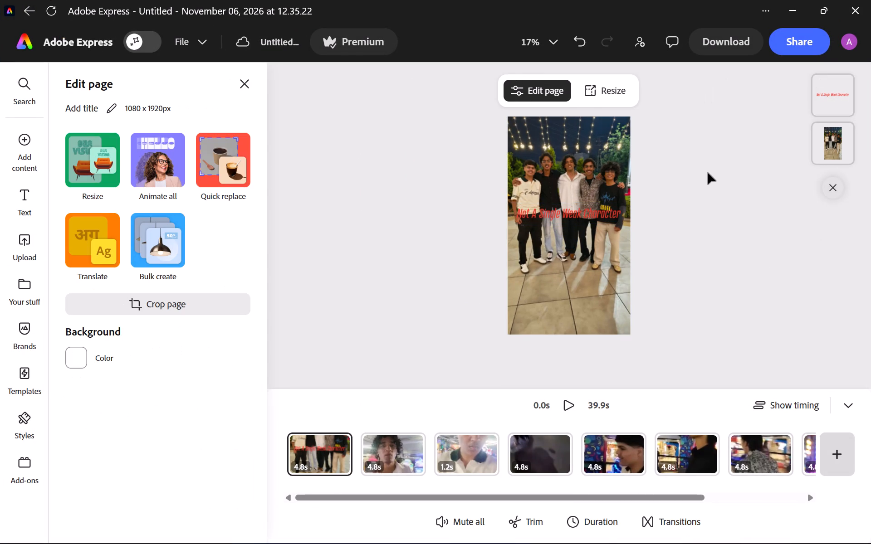
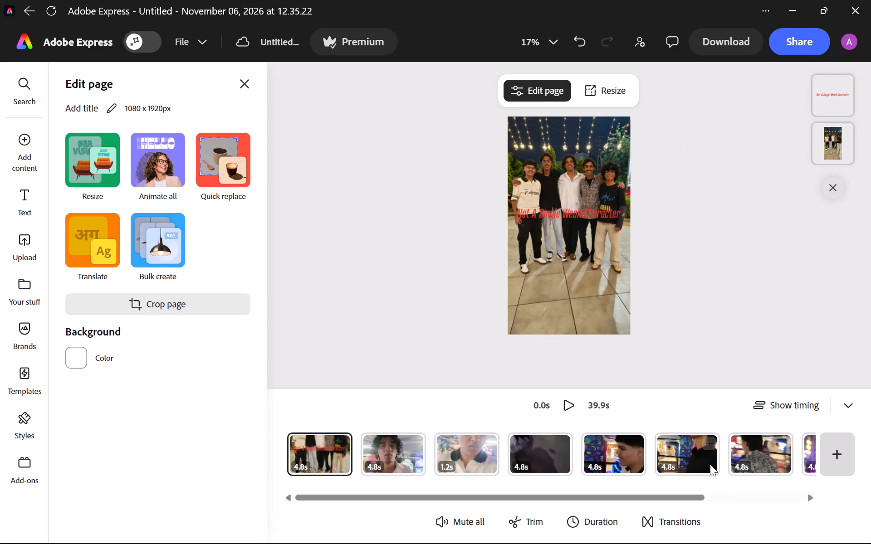
Look through the video's scene thumbnails from the first scene to the last.
{"action": "scroll", "coordinate": [712, 471], "scroll_direction": "left", "scroll_amount": 1}
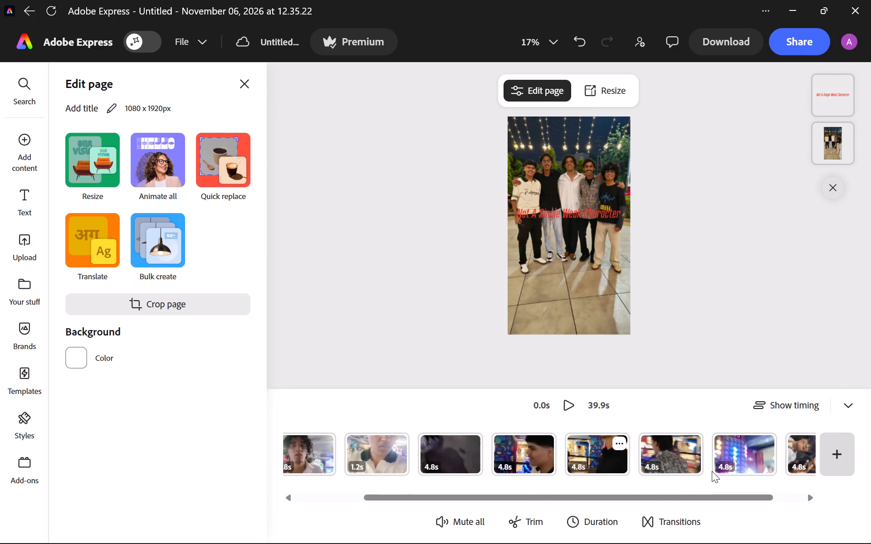
{"action": "scroll", "coordinate": [712, 471], "scroll_direction": "left", "scroll_amount": 2}
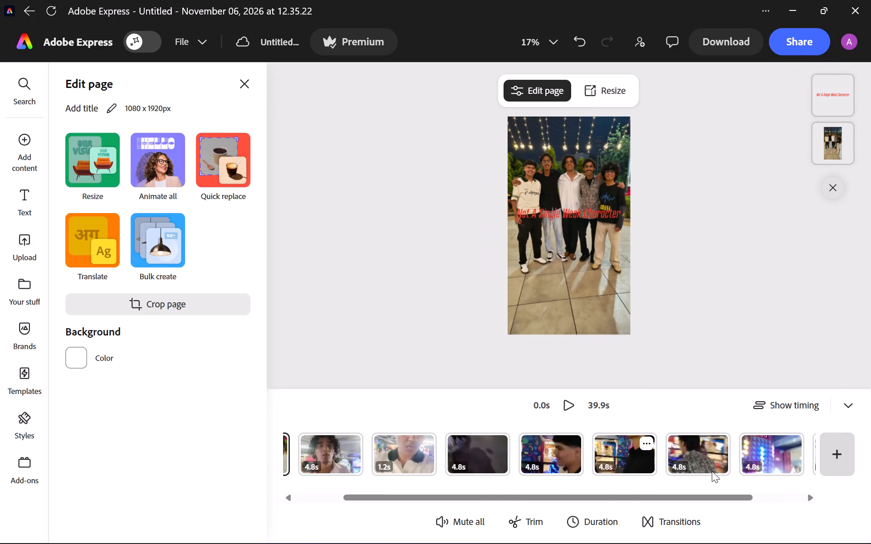
{"action": "scroll", "coordinate": [712, 471], "scroll_direction": "left", "scroll_amount": 1}
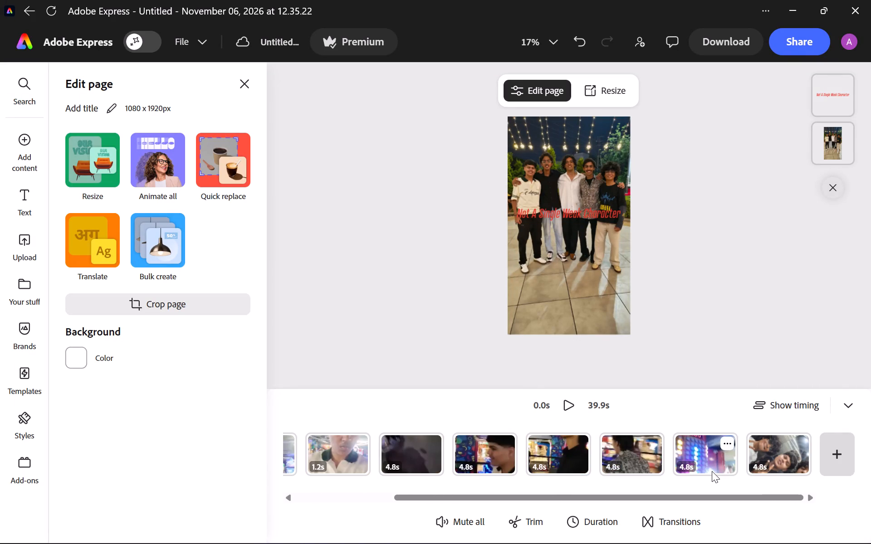
{"action": "scroll", "coordinate": [712, 471], "scroll_direction": "right", "scroll_amount": 6}
{"action": "scroll", "coordinate": [712, 471], "scroll_direction": "left", "scroll_amount": 5}
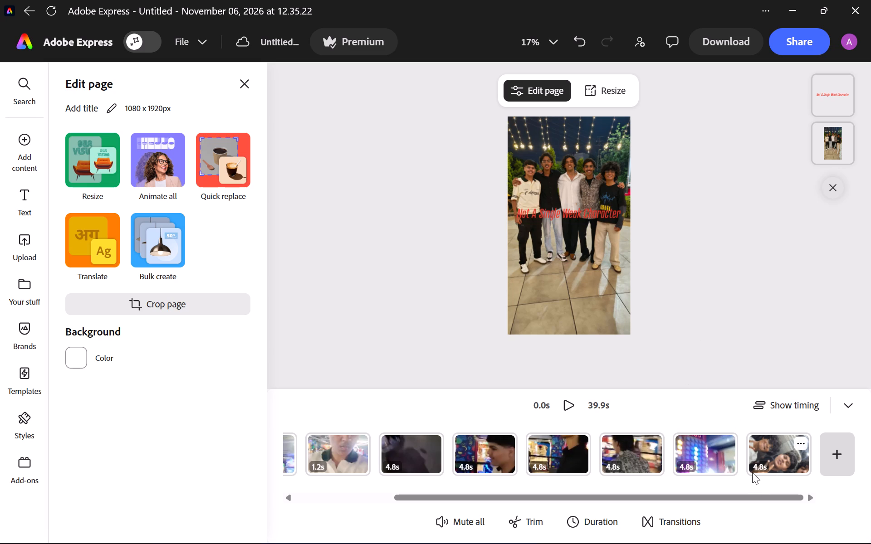
{"action": "scroll", "coordinate": [752, 472], "scroll_direction": "left", "scroll_amount": 3}
{"action": "scroll", "coordinate": [752, 472], "scroll_direction": "right", "scroll_amount": 2}
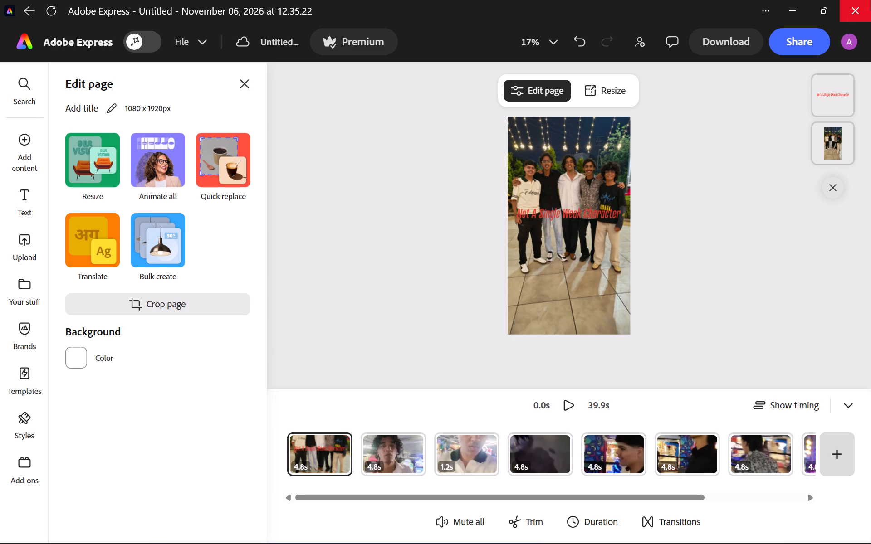
Close Adobe Express and relaunch it by searching the installed apps for "ad".
{"action": "left_click", "coordinate": [870, 0]}
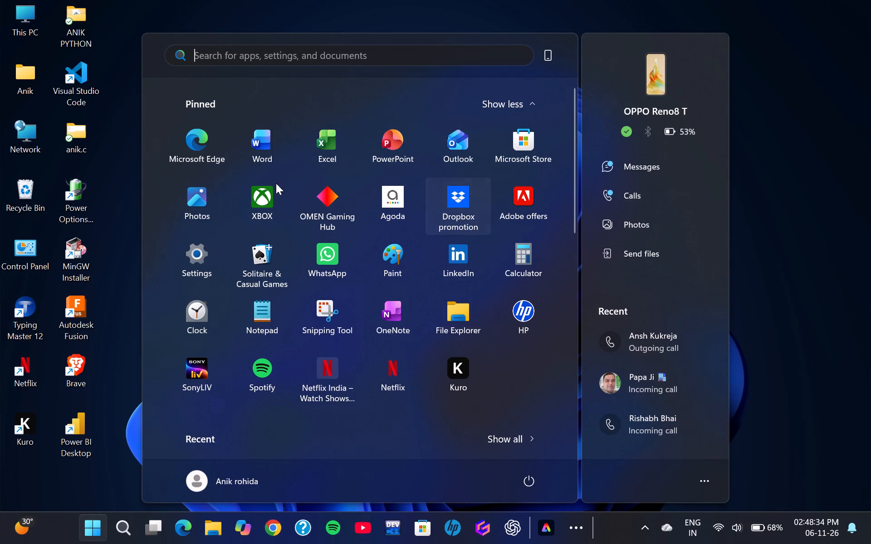
{"action": "type", "text": "ad"}
{"action": "left_click", "coordinate": [275, 152]}
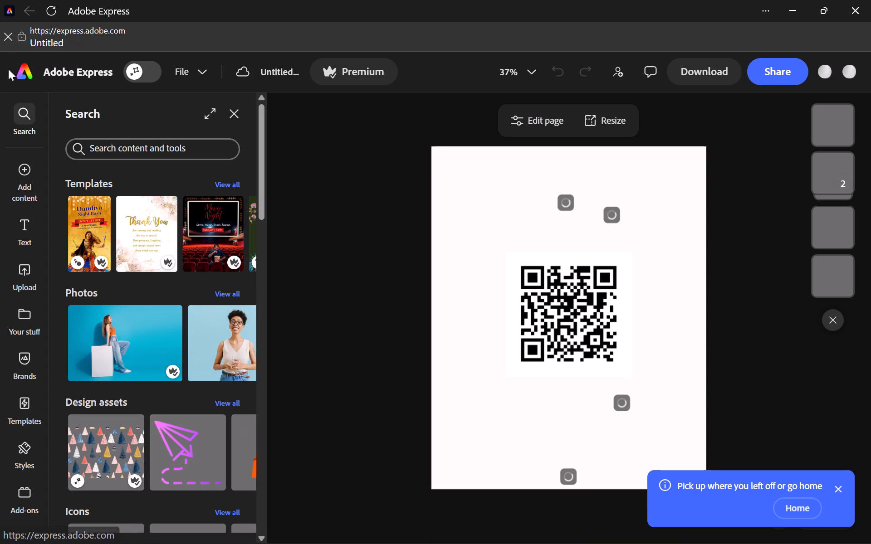
Dismiss the site address strip and the "Pick up where you left off or go home" notice.
{"action": "left_click", "coordinate": [2, 39]}
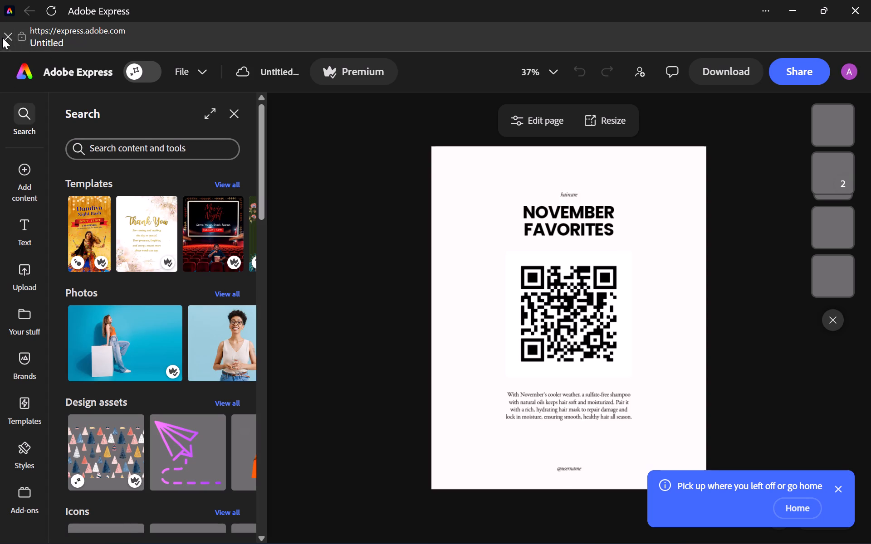
{"action": "left_click", "coordinate": [6, 37]}
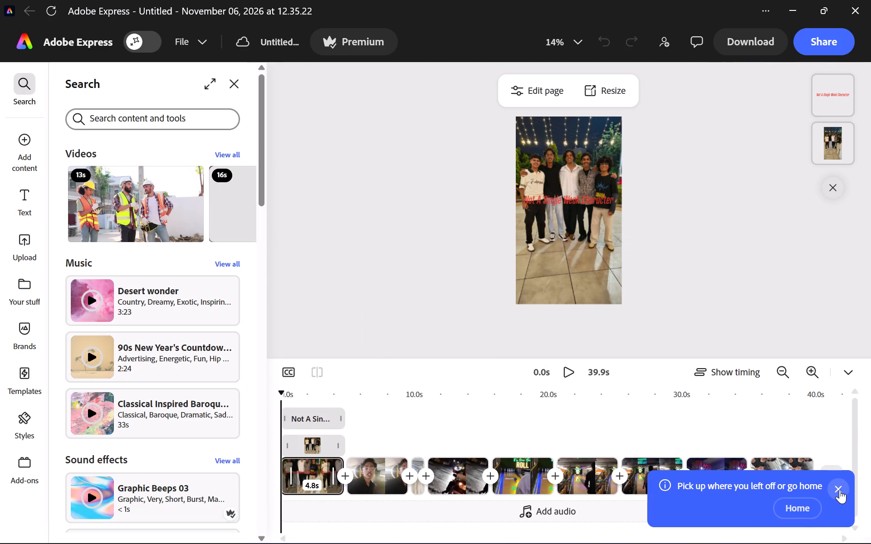
{"action": "left_click", "coordinate": [840, 490]}
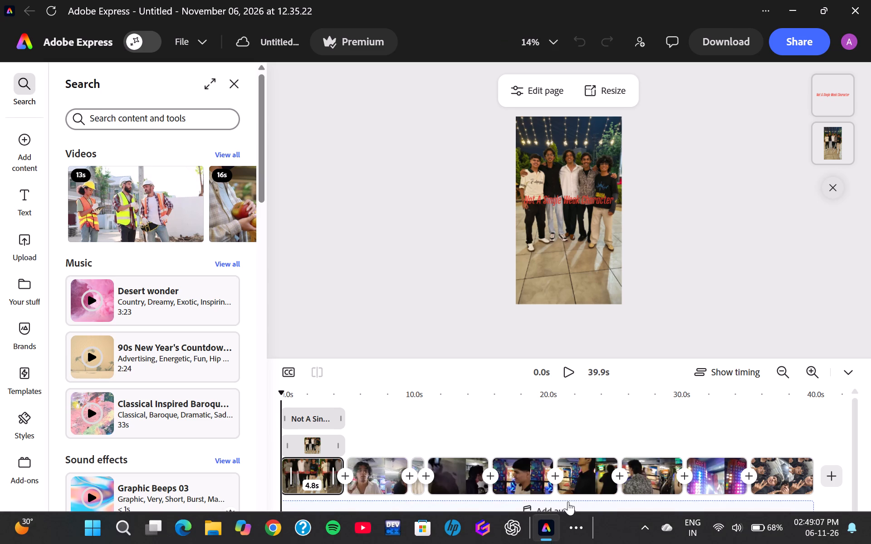
Preview the second scene and the fourth through seventh scenes of the video on the timeline.
{"action": "left_click", "coordinate": [376, 484]}
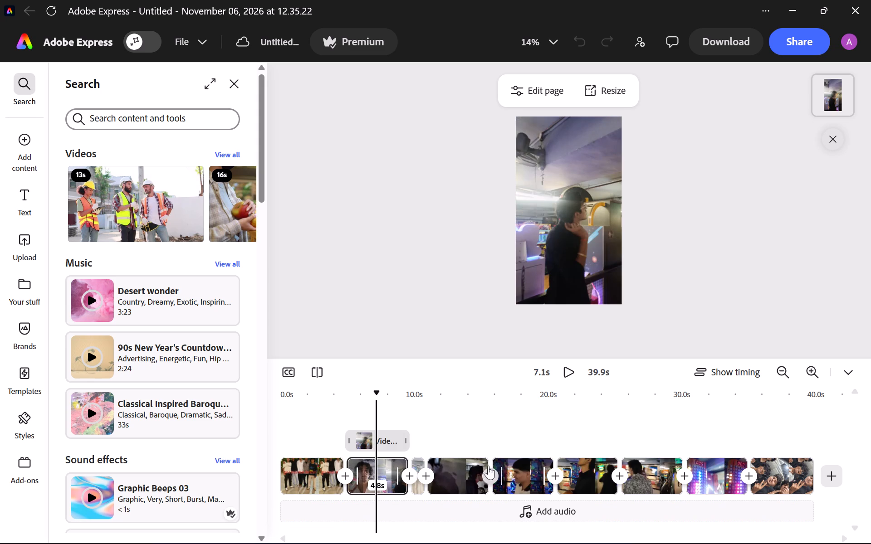
{"action": "left_click", "coordinate": [461, 481]}
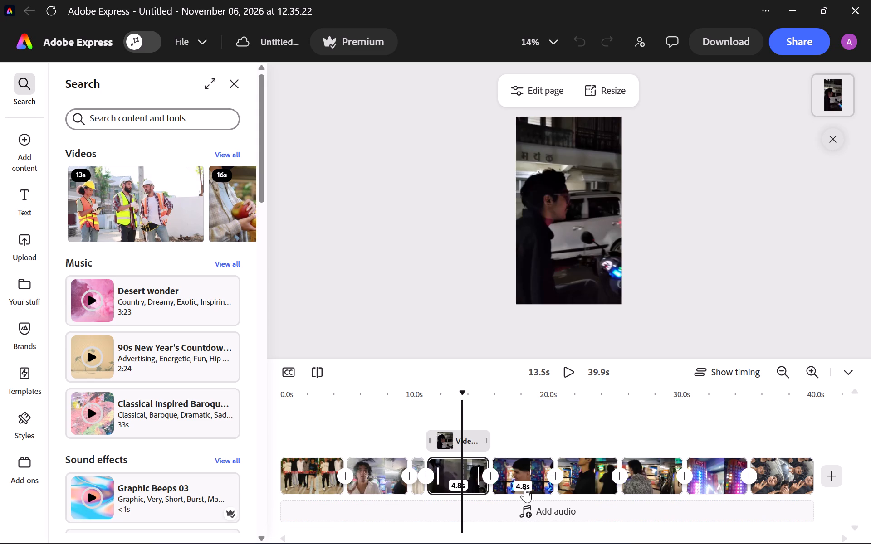
{"action": "left_click", "coordinate": [518, 489]}
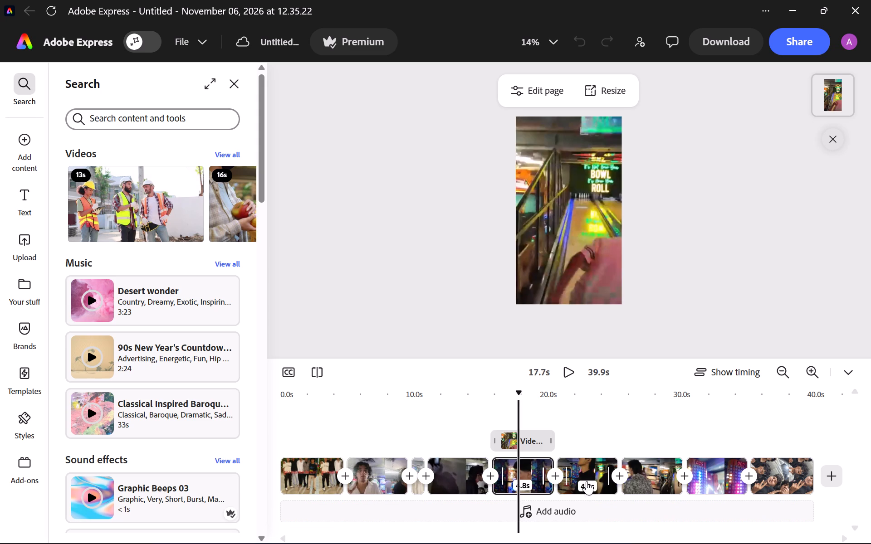
{"action": "left_click", "coordinate": [584, 474]}
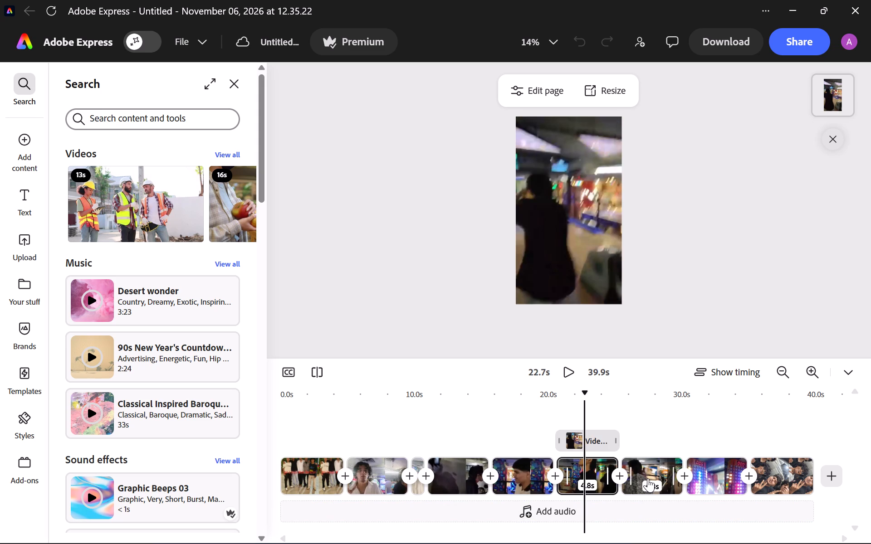
{"action": "left_click", "coordinate": [648, 478]}
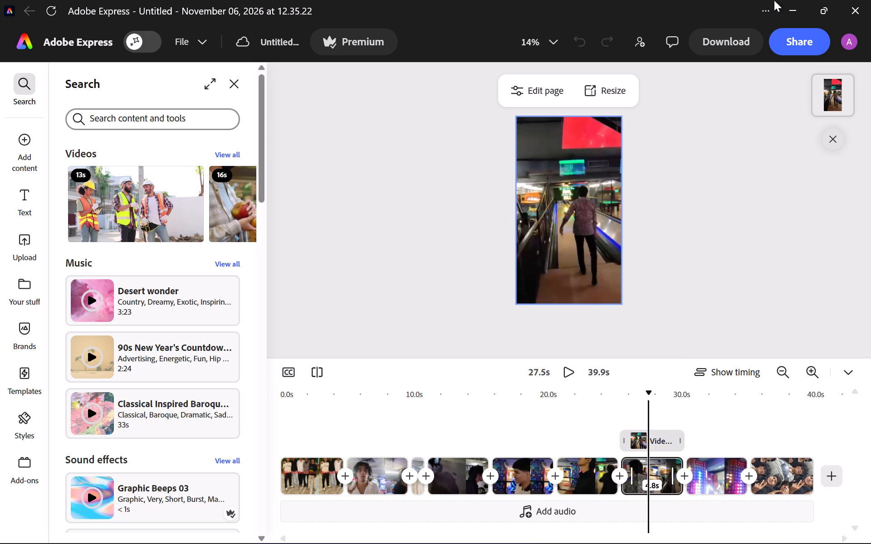
Minimize Adobe Express and launch the Kuro app from the desktop.
{"action": "left_click", "coordinate": [786, 8]}
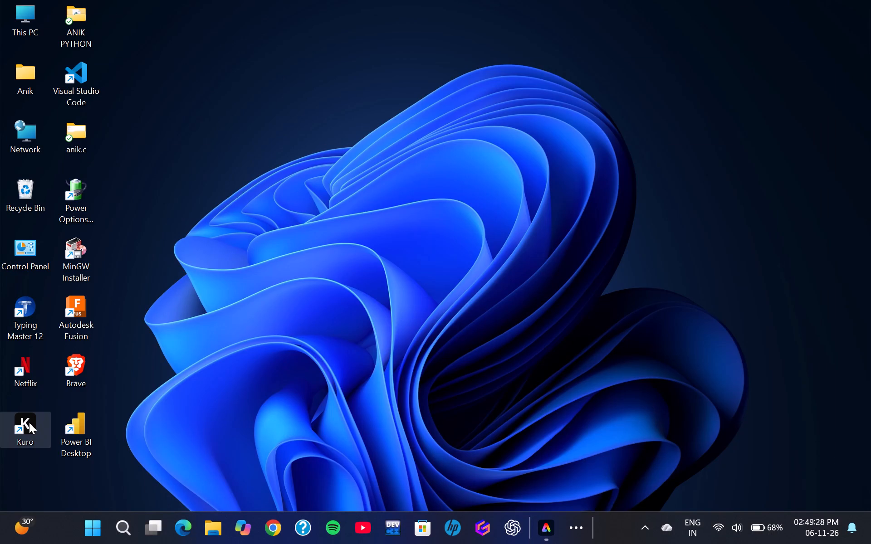
{"action": "double_click", "coordinate": [29, 423]}
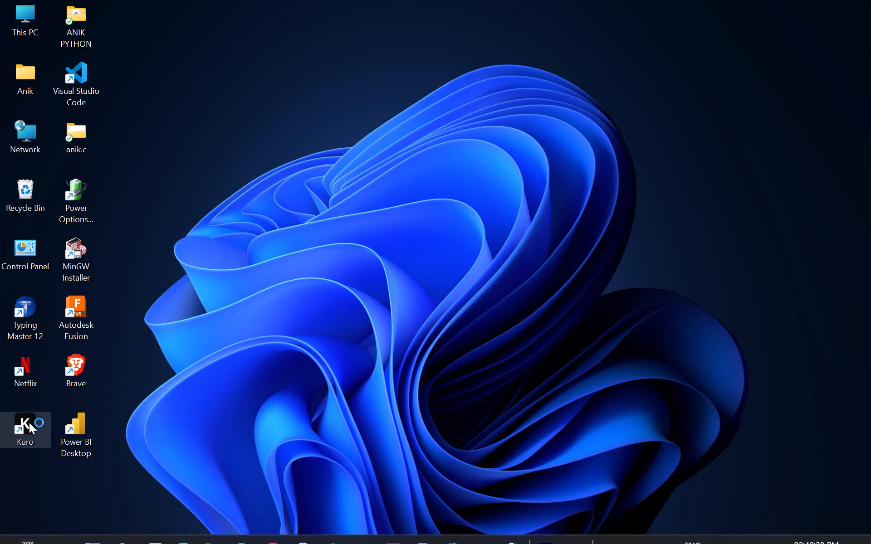
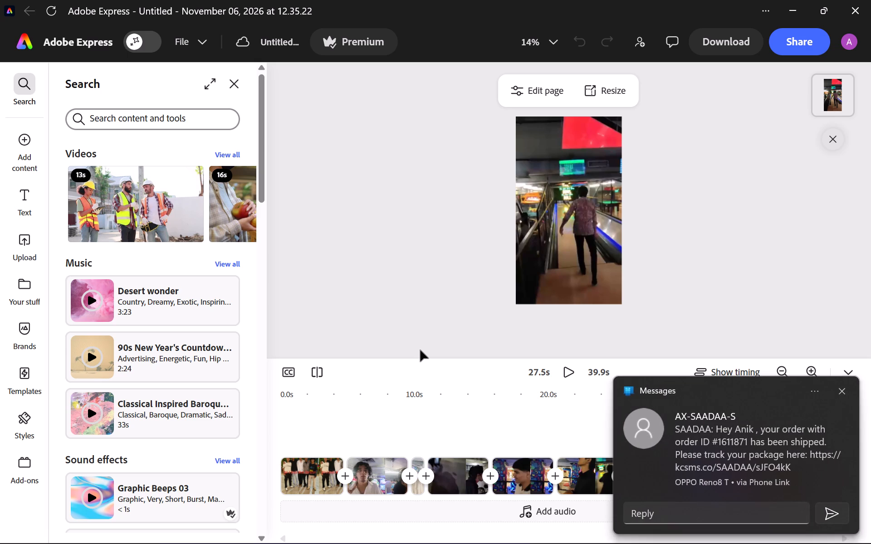
Dismiss the incoming Messages notification covering the video timeline.
{"action": "left_click", "coordinate": [840, 393]}
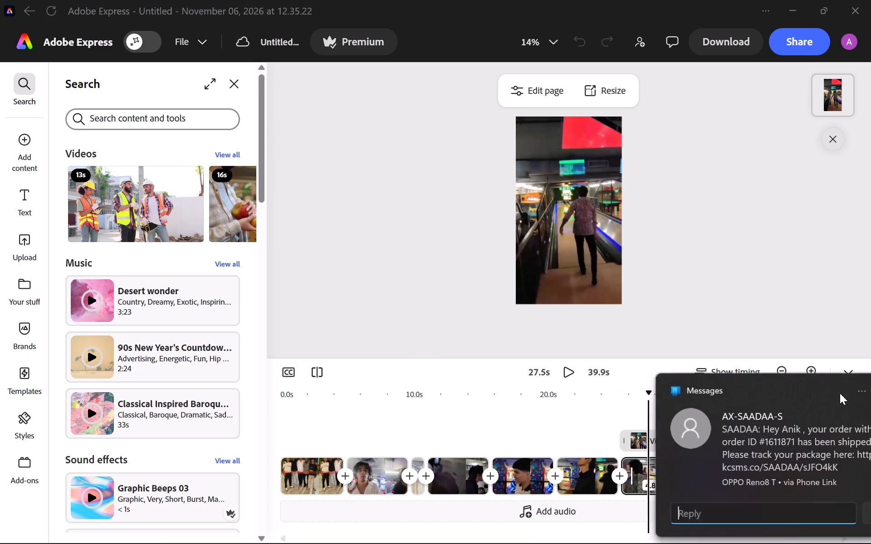
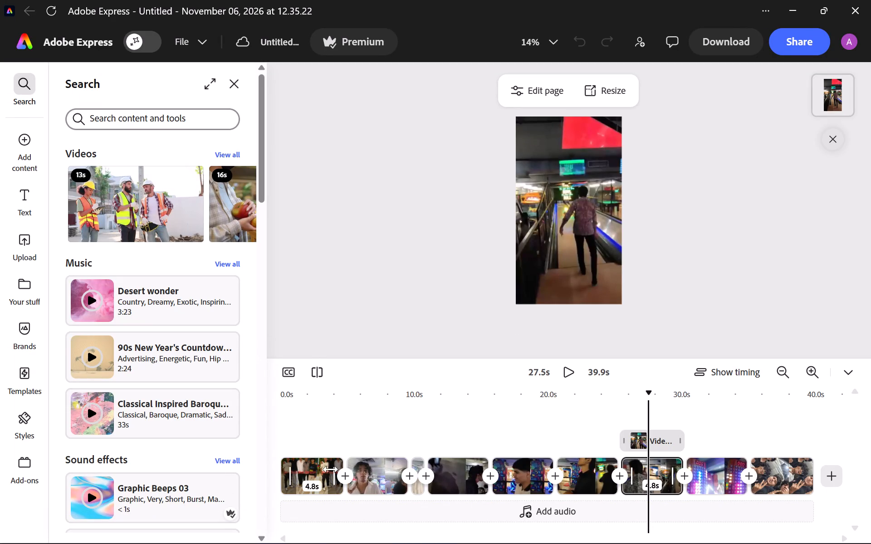
Trim the end of the first scene, the group photo with the red title, to 2.4 s.
{"action": "left_click_drag", "start_coordinate": [342, 488], "coordinate": [341, 488]}
{"action": "left_click_drag", "start_coordinate": [341, 488], "coordinate": [309, 484]}
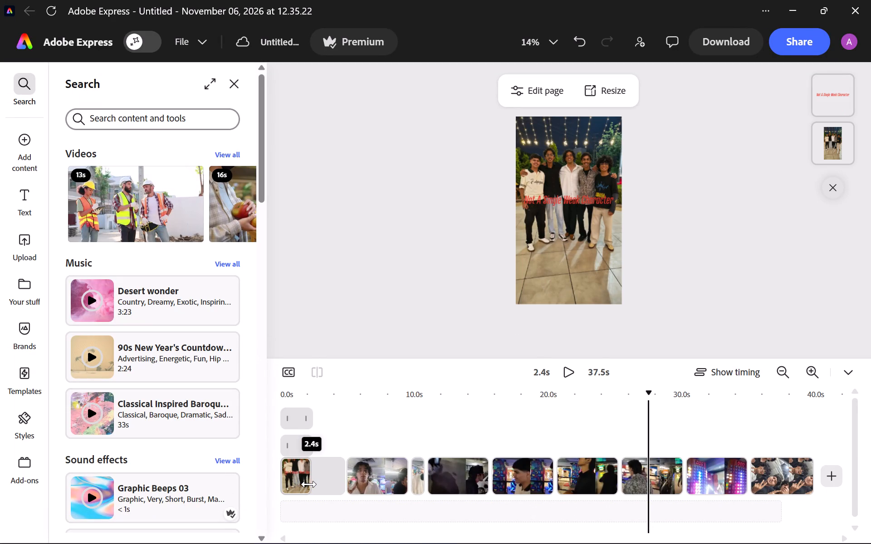
{"action": "left_click_drag", "start_coordinate": [309, 484], "coordinate": [295, 483]}
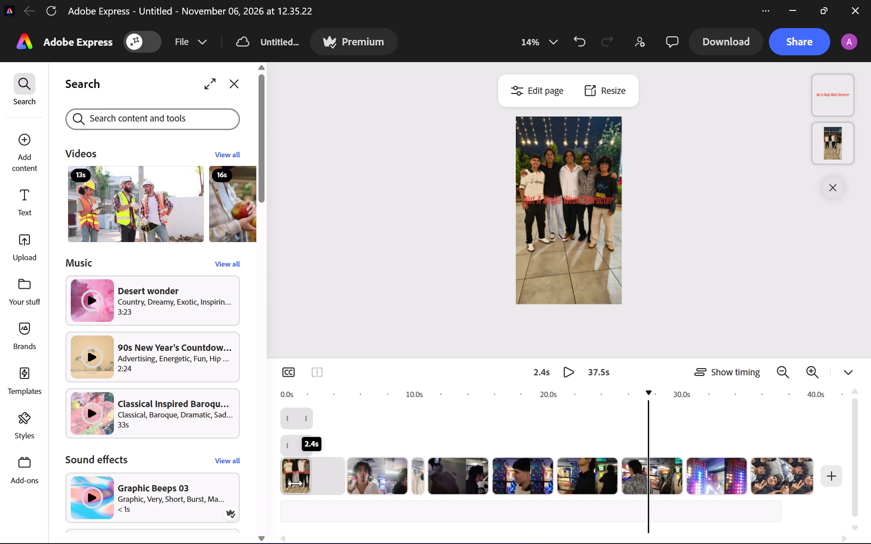
{"action": "left_click_drag", "start_coordinate": [295, 483], "coordinate": [284, 484]}
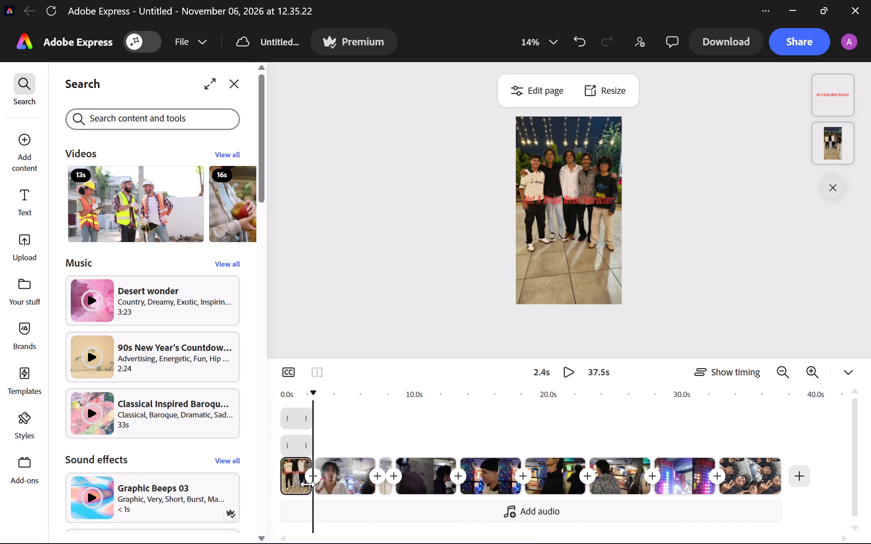
{"action": "left_click_drag", "start_coordinate": [308, 486], "coordinate": [259, 482]}
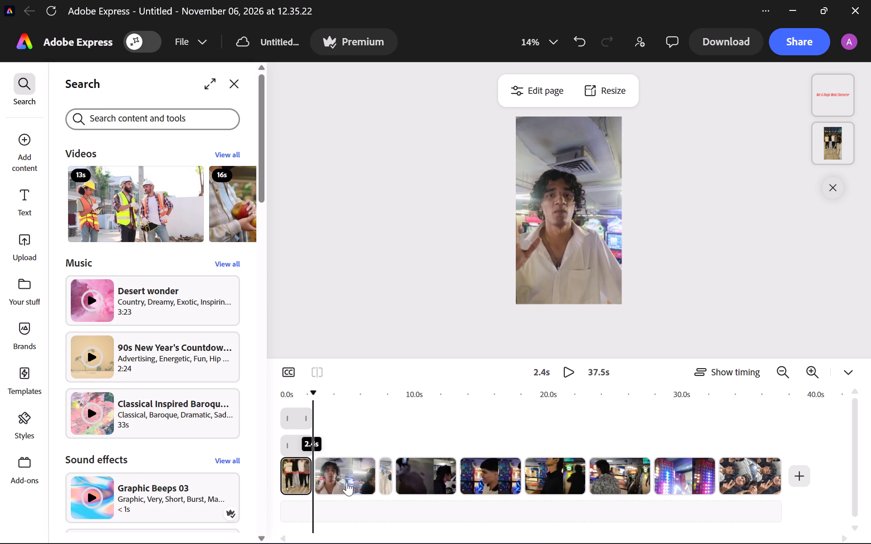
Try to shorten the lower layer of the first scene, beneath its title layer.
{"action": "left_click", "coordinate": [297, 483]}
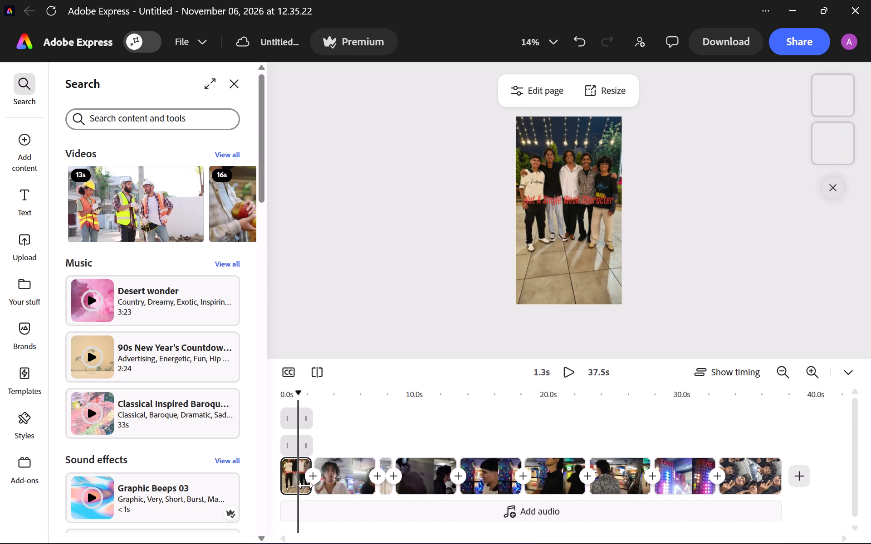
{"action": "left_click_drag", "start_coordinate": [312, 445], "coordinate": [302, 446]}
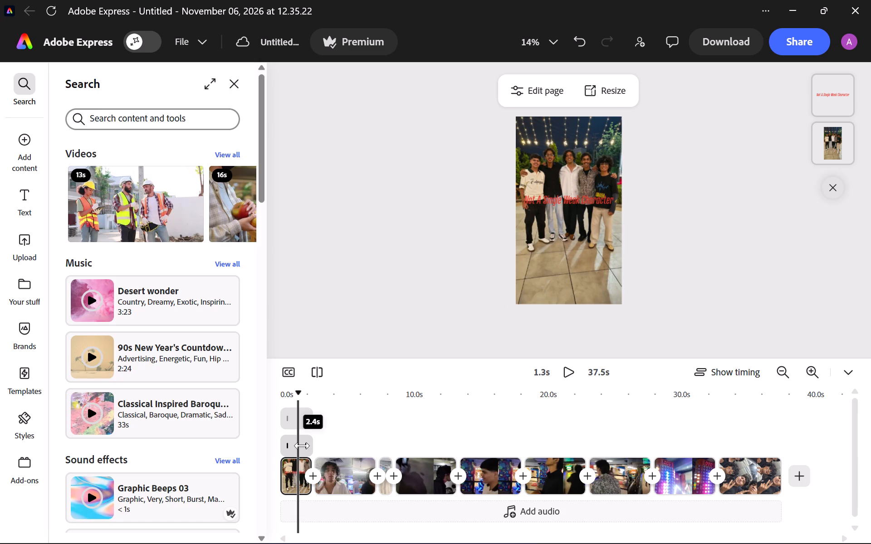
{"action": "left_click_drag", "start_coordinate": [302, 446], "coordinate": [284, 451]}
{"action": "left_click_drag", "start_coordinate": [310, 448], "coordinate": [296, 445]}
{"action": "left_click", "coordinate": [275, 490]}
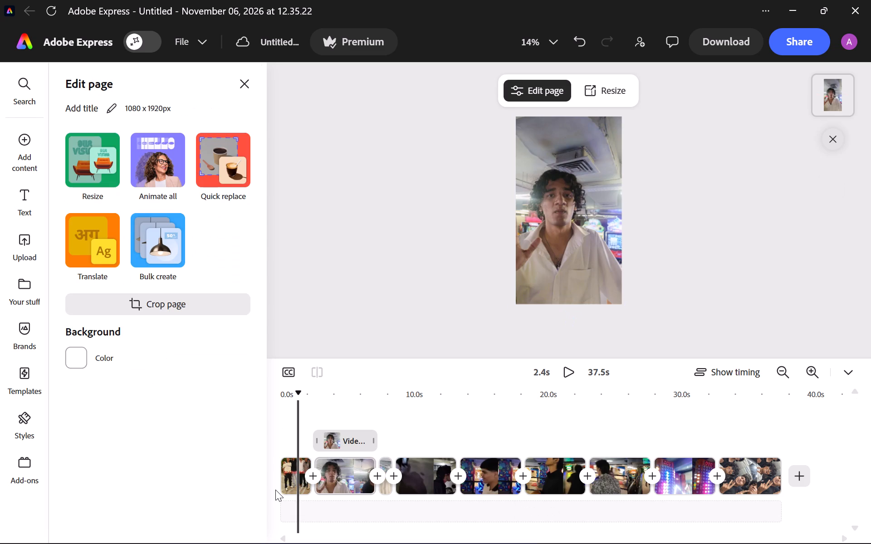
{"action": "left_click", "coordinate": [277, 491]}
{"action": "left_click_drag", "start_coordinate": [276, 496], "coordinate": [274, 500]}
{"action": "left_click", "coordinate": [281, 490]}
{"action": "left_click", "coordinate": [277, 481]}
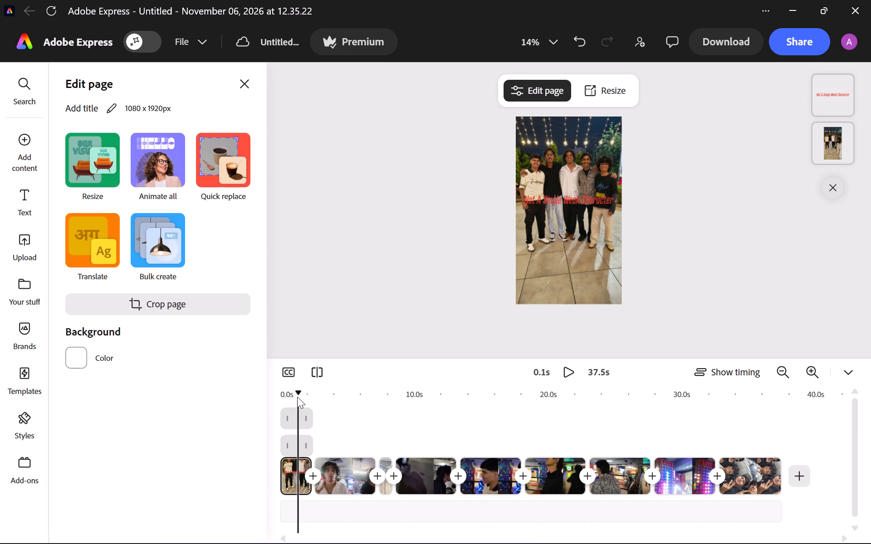
Move the playhead back to the very start of the first scene at 0.0 s.
{"action": "left_click_drag", "start_coordinate": [298, 395], "coordinate": [256, 390]}
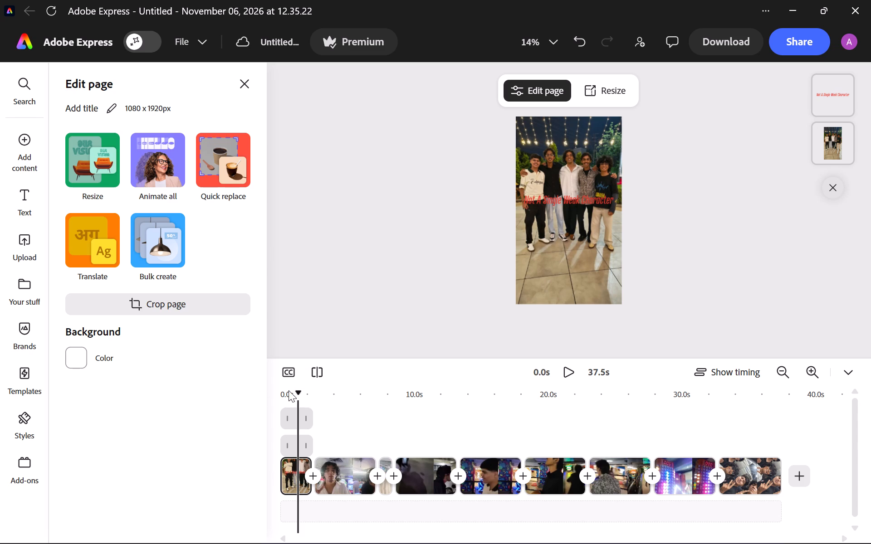
{"action": "left_click", "coordinate": [278, 393]}
{"action": "left_click_drag", "start_coordinate": [278, 393], "coordinate": [282, 393]}
{"action": "left_click", "coordinate": [282, 393]}
{"action": "left_click_drag", "start_coordinate": [298, 391], "coordinate": [270, 389]}
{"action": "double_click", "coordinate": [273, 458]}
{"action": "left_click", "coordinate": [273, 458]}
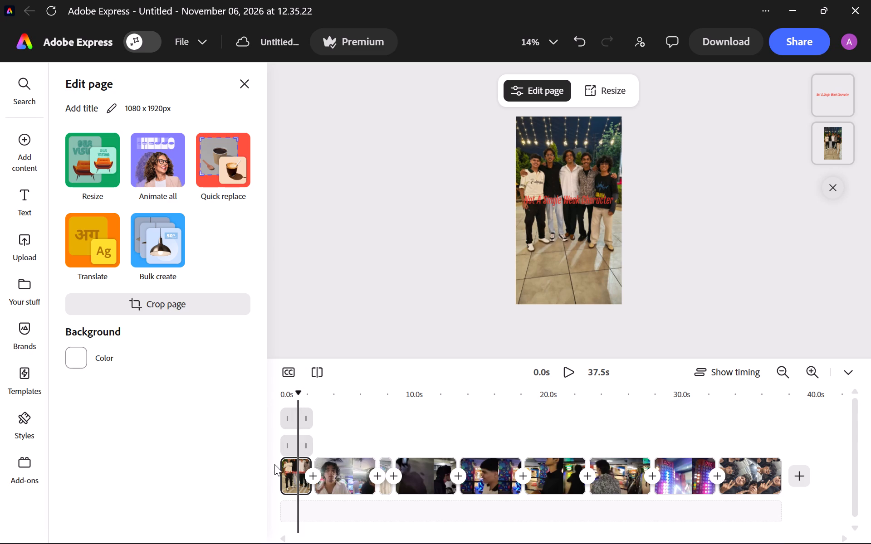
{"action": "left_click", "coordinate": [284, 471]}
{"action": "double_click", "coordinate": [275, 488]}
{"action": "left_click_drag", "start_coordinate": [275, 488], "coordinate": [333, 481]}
Trim the end of the second scene, the selfie clip in the white shirt, to about 3 s.
{"action": "left_click", "coordinate": [333, 481]}
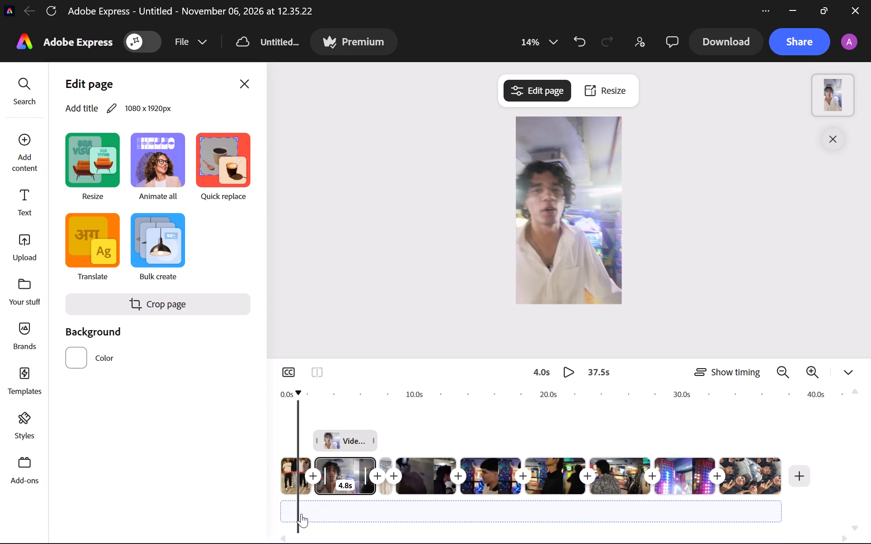
{"action": "left_click_drag", "start_coordinate": [301, 514], "coordinate": [414, 481]}
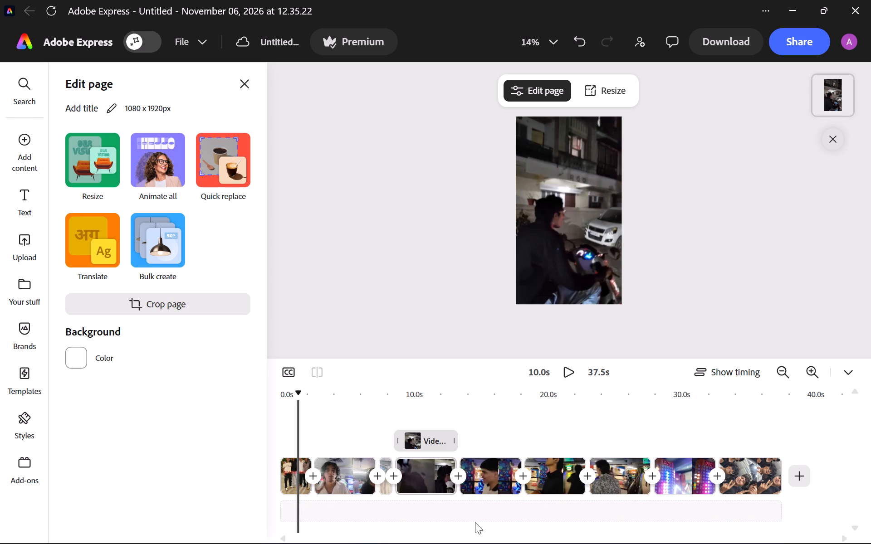
{"action": "left_click_drag", "start_coordinate": [372, 484], "coordinate": [377, 499]}
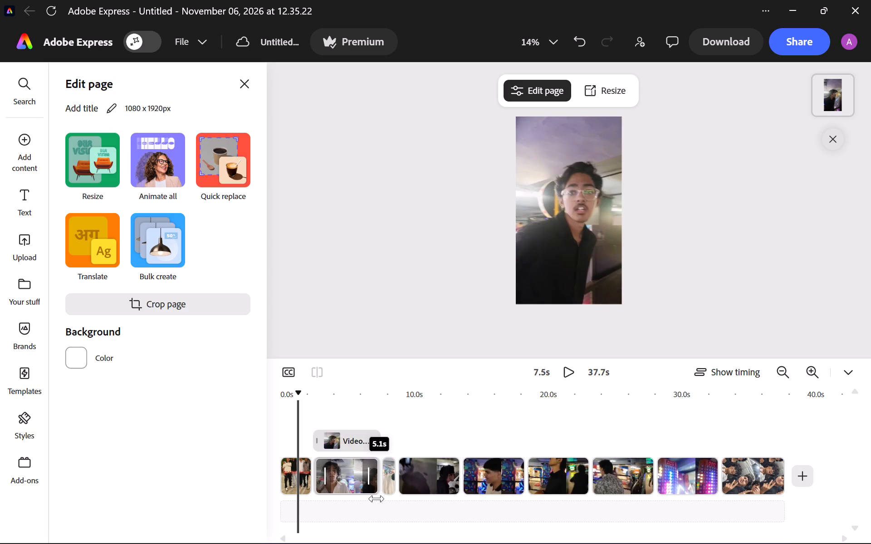
{"action": "left_click_drag", "start_coordinate": [377, 499], "coordinate": [473, 517]}
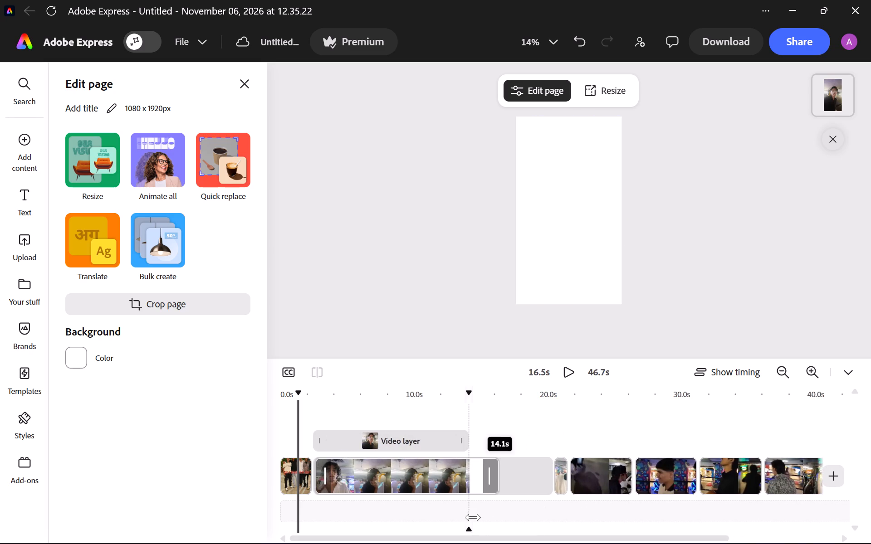
{"action": "left_click_drag", "start_coordinate": [473, 517], "coordinate": [352, 515]}
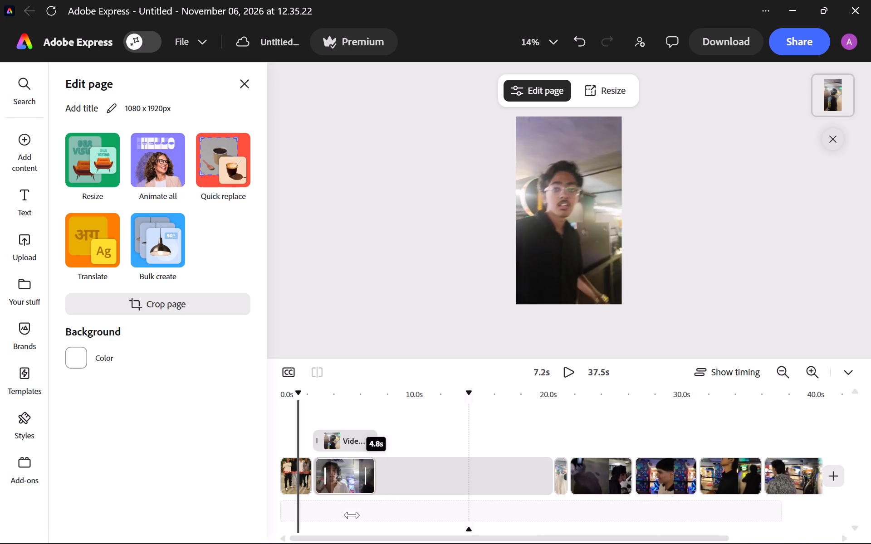
{"action": "left_click_drag", "start_coordinate": [352, 515], "coordinate": [349, 514]}
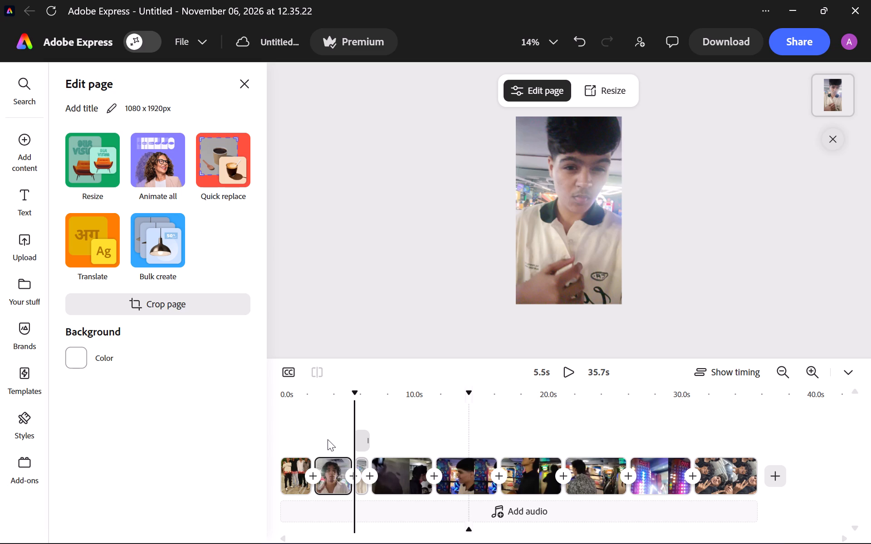
Play the video from the end of the trimmed second scene to preview the cut.
{"action": "left_click", "coordinate": [569, 373]}
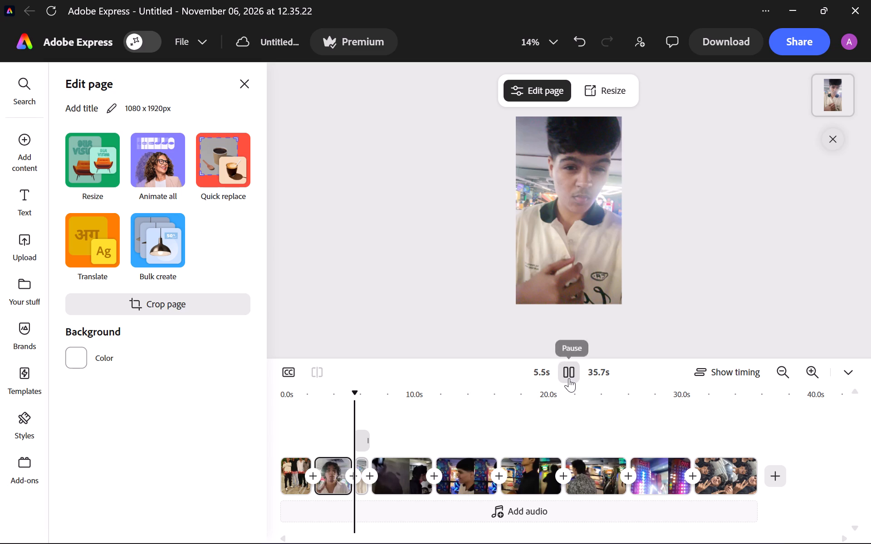
{"action": "left_click", "coordinate": [569, 378]}
{"action": "left_click", "coordinate": [569, 378]}
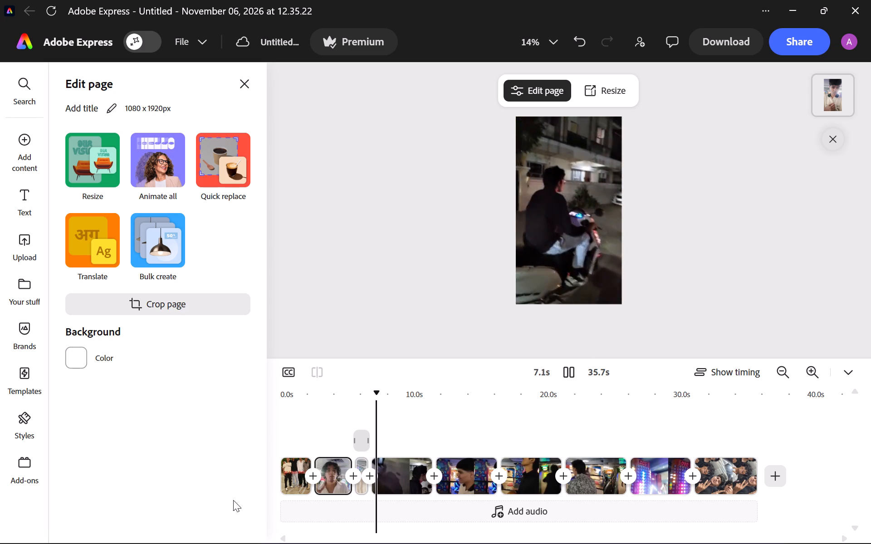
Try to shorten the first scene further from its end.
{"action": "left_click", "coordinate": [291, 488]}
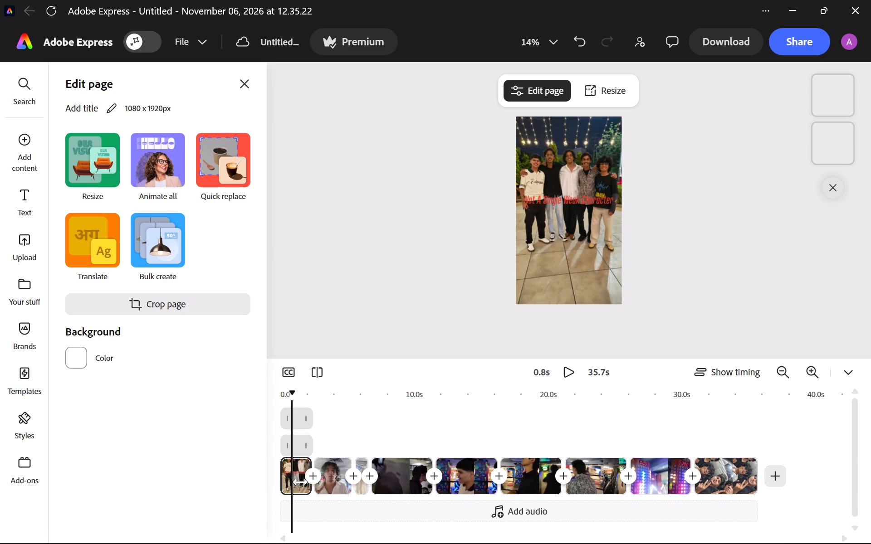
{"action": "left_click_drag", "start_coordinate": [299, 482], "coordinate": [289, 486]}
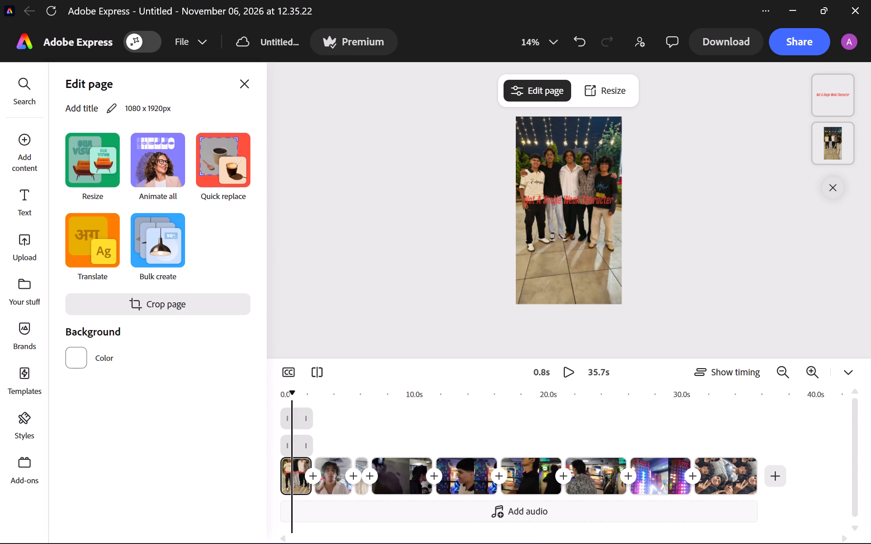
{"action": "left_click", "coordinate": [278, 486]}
Play the video from the first scene into the bowling scene, briefly collapsing the timeline for a larger preview.
{"action": "left_click", "coordinate": [565, 379]}
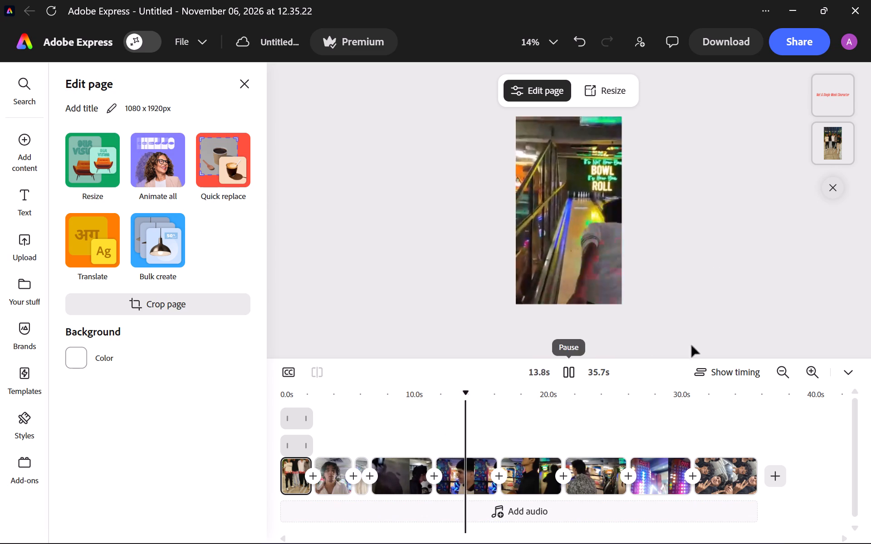
{"action": "left_click", "coordinate": [846, 373]}
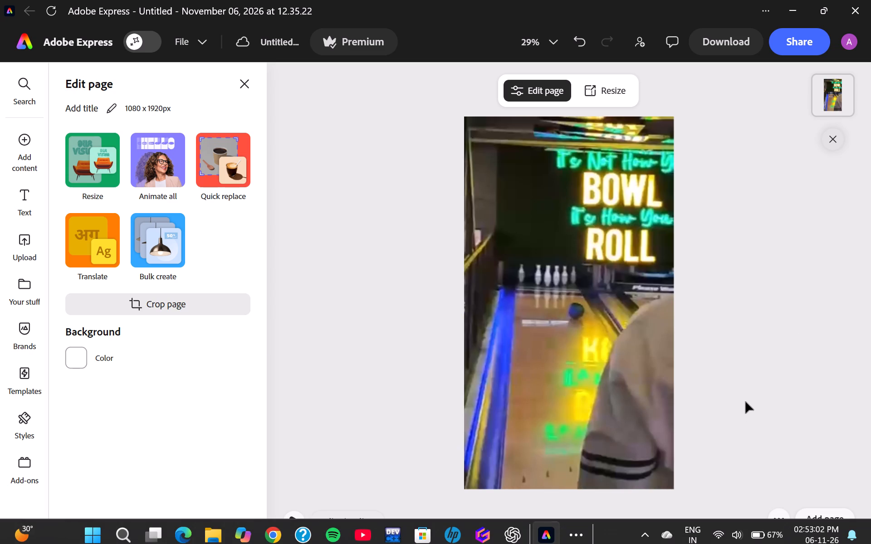
{"action": "left_click", "coordinate": [353, 520]}
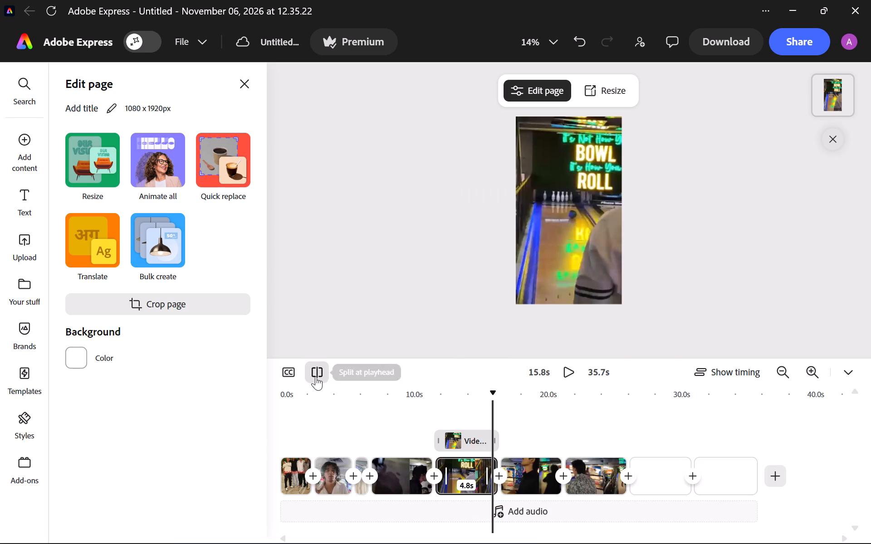
Split the bowling scene at 15.8 s.
{"action": "left_click", "coordinate": [310, 376]}
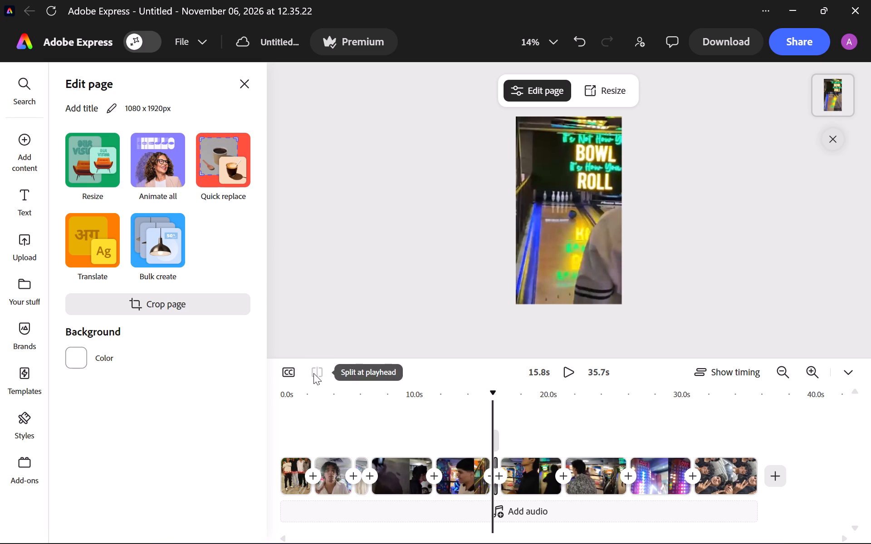
{"action": "left_click", "coordinate": [313, 373]}
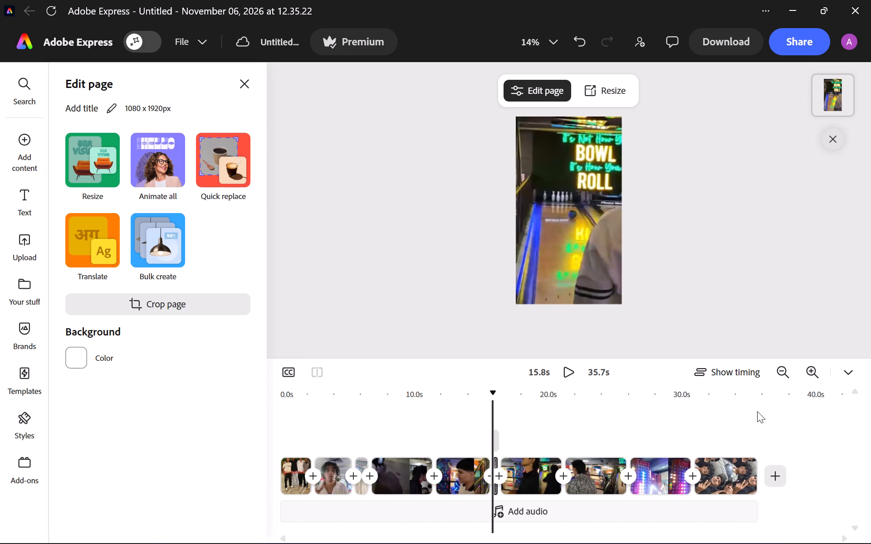
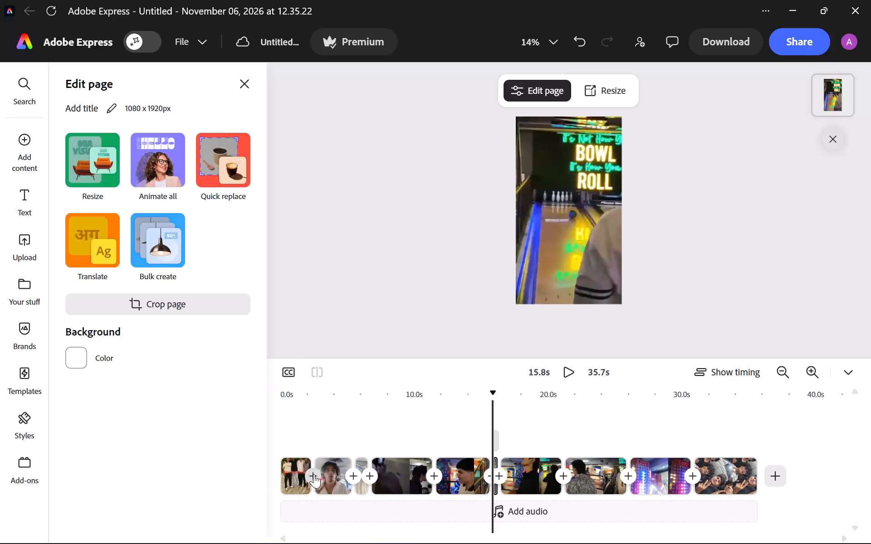
Play the video from 4.1 s in the second scene to preview its transition into the following scenes.
{"action": "left_click", "coordinate": [335, 479]}
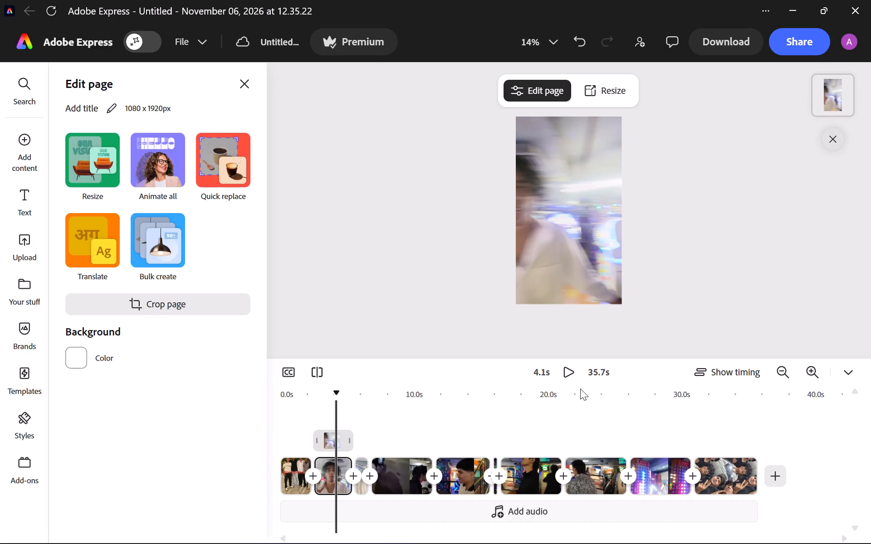
{"action": "left_click", "coordinate": [568, 368]}
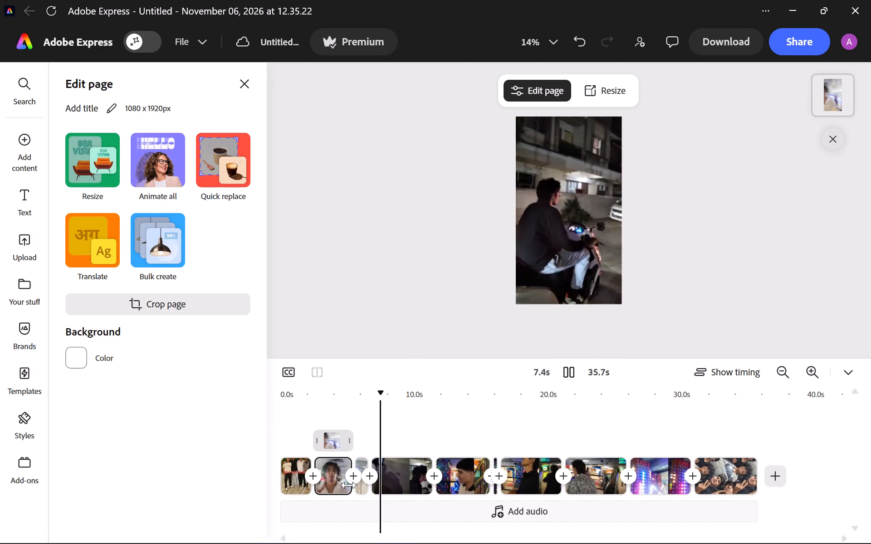
Extend the second scene from its end to a duration of 18.0 s.
{"action": "left_click_drag", "start_coordinate": [349, 485], "coordinate": [513, 491]}
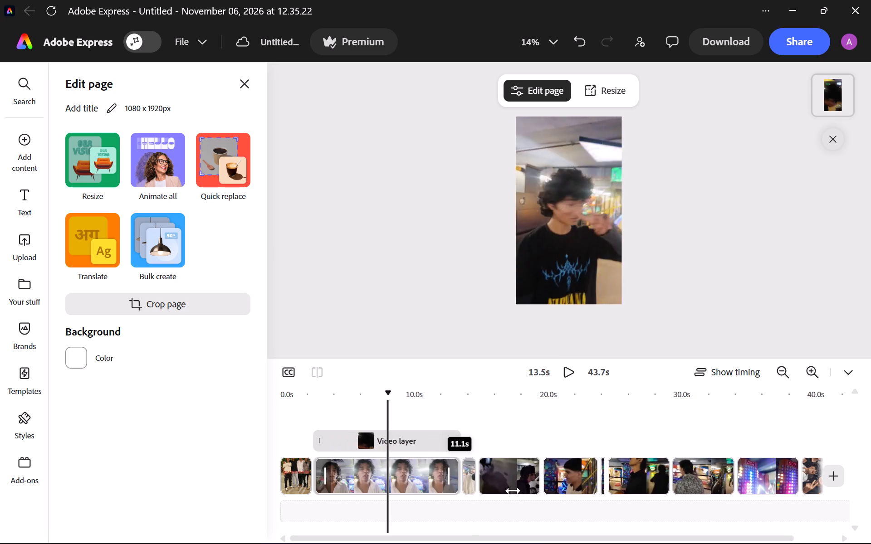
{"action": "left_click_drag", "start_coordinate": [513, 491], "coordinate": [549, 491]}
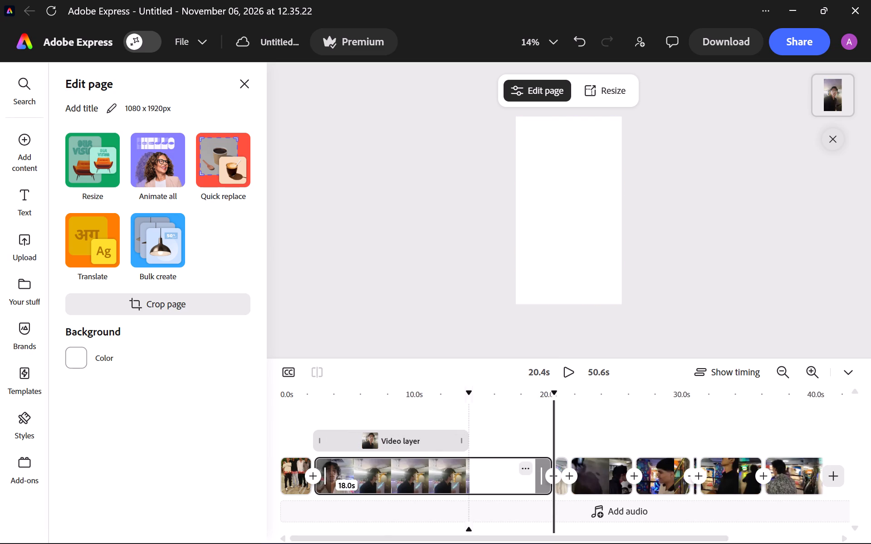
Preview playback from the end of the extended second scene, and return the playhead to 4.8 s within that scene.
{"action": "left_click", "coordinate": [568, 375]}
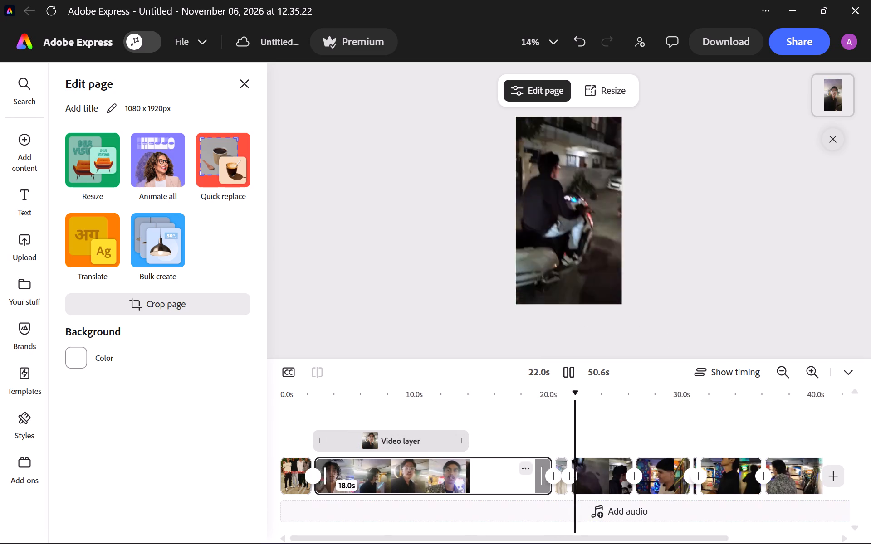
{"action": "left_click", "coordinate": [345, 478]}
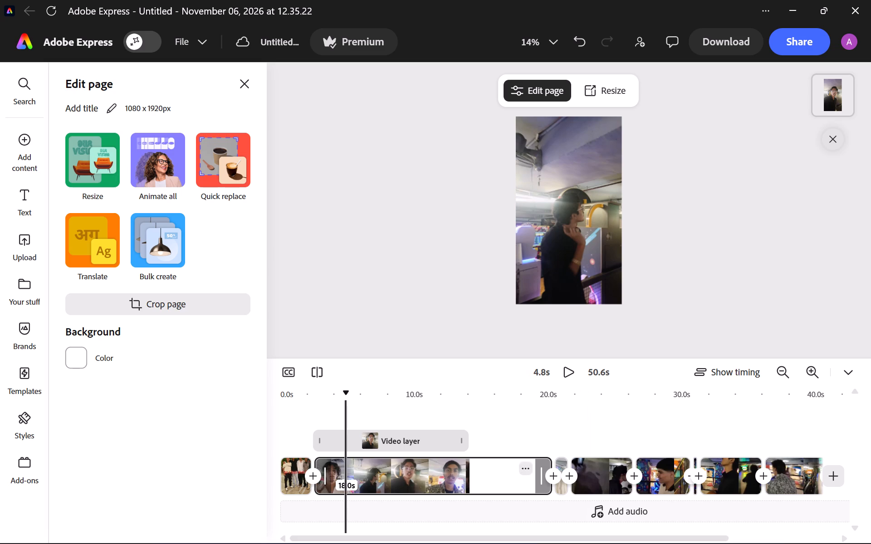
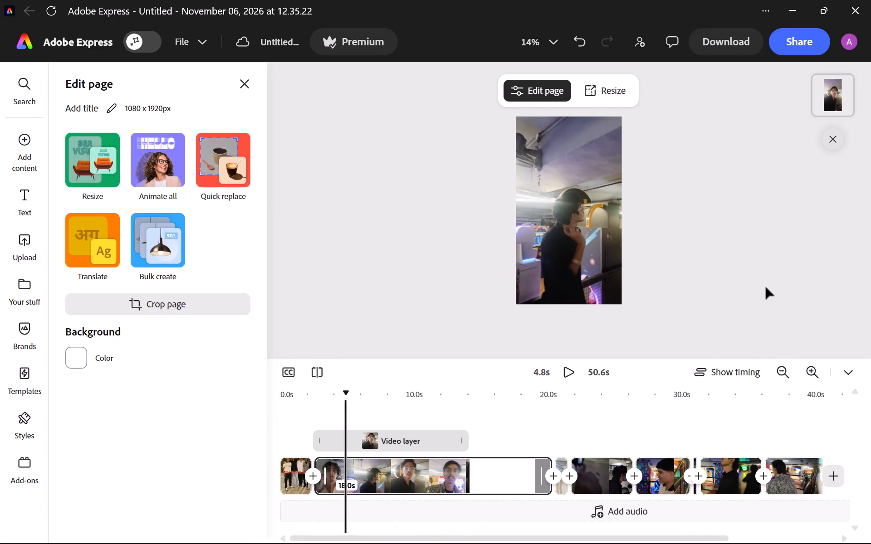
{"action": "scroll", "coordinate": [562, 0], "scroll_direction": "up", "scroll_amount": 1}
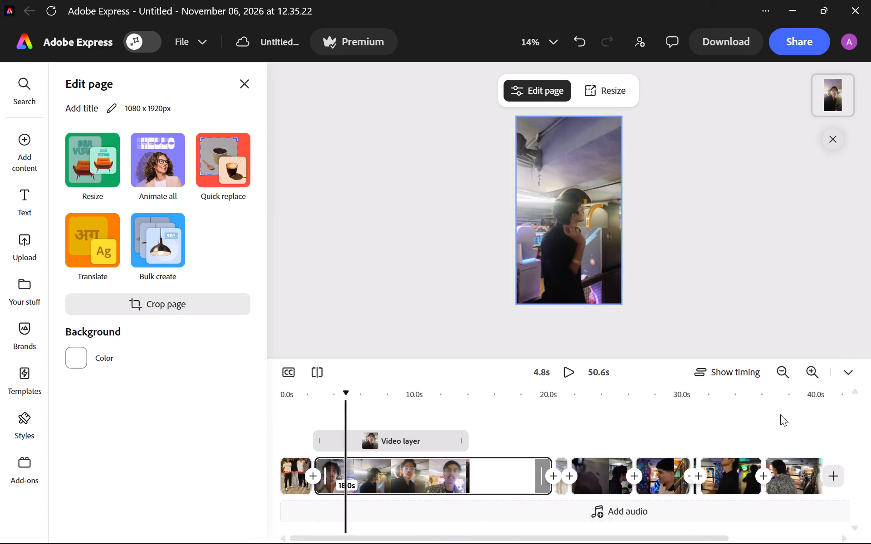